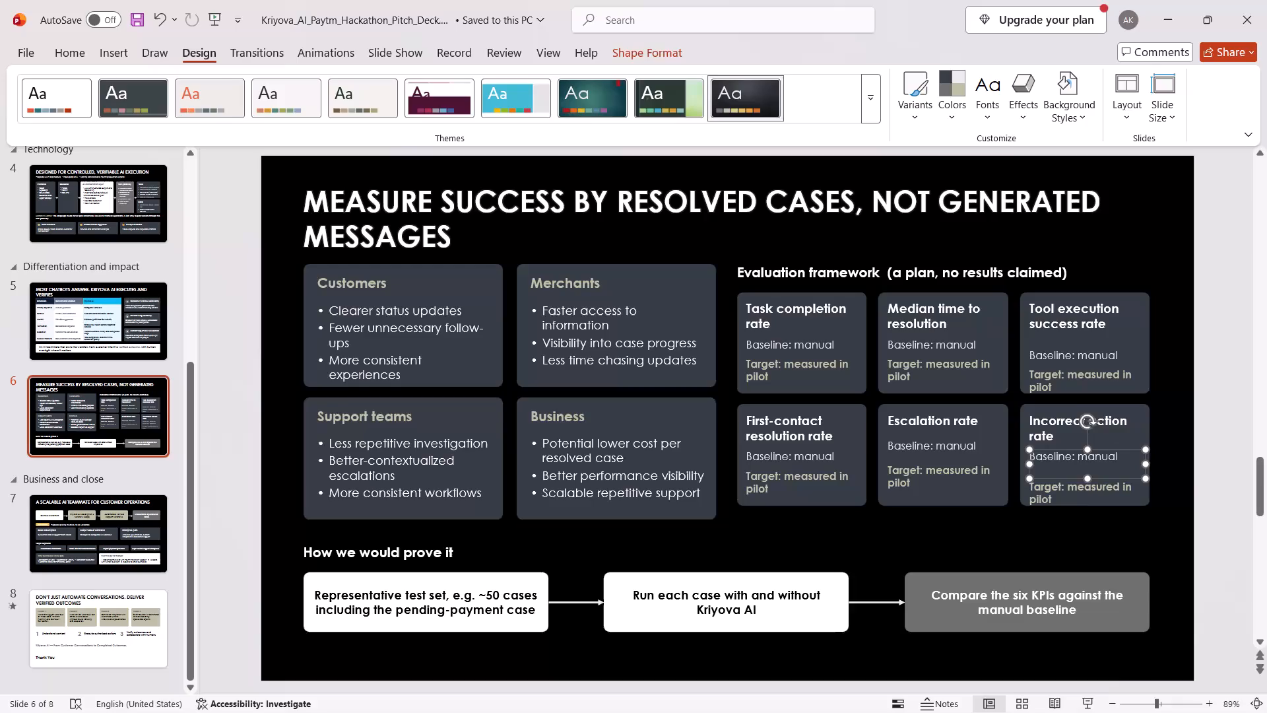
Raise the "Target: measured in pilot" text in slide 6's "Incorrect action rate" card so it fits inside the card.
{"action": "left_click", "coordinate": [1077, 483]}
{"action": "left_click_drag", "start_coordinate": [1087, 480], "coordinate": [1088, 470]}
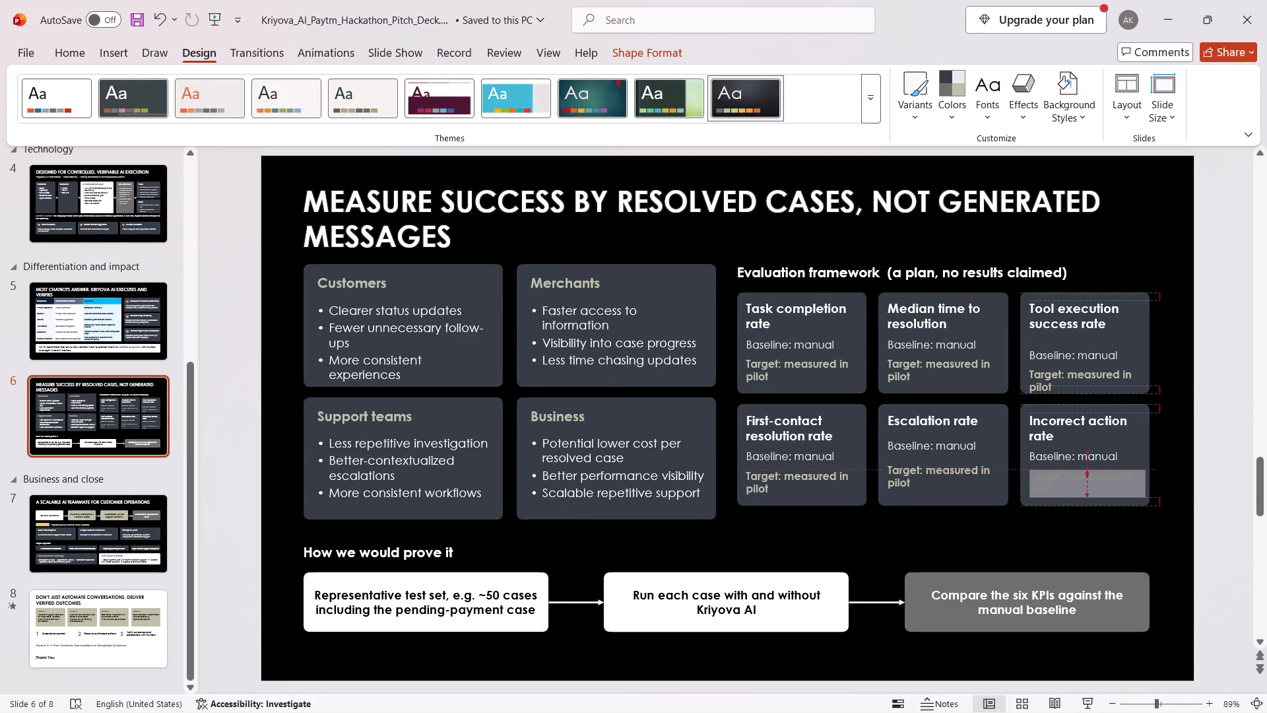
{"action": "left_click_drag", "start_coordinate": [1088, 470], "coordinate": [1088, 469]}
{"action": "left_click", "coordinate": [1064, 528]}
Raise the baseline and target text in slide 6's "Tool execution success rate" card to match the spacing of the neighbouring cards.
{"action": "left_click", "coordinate": [1092, 362]}
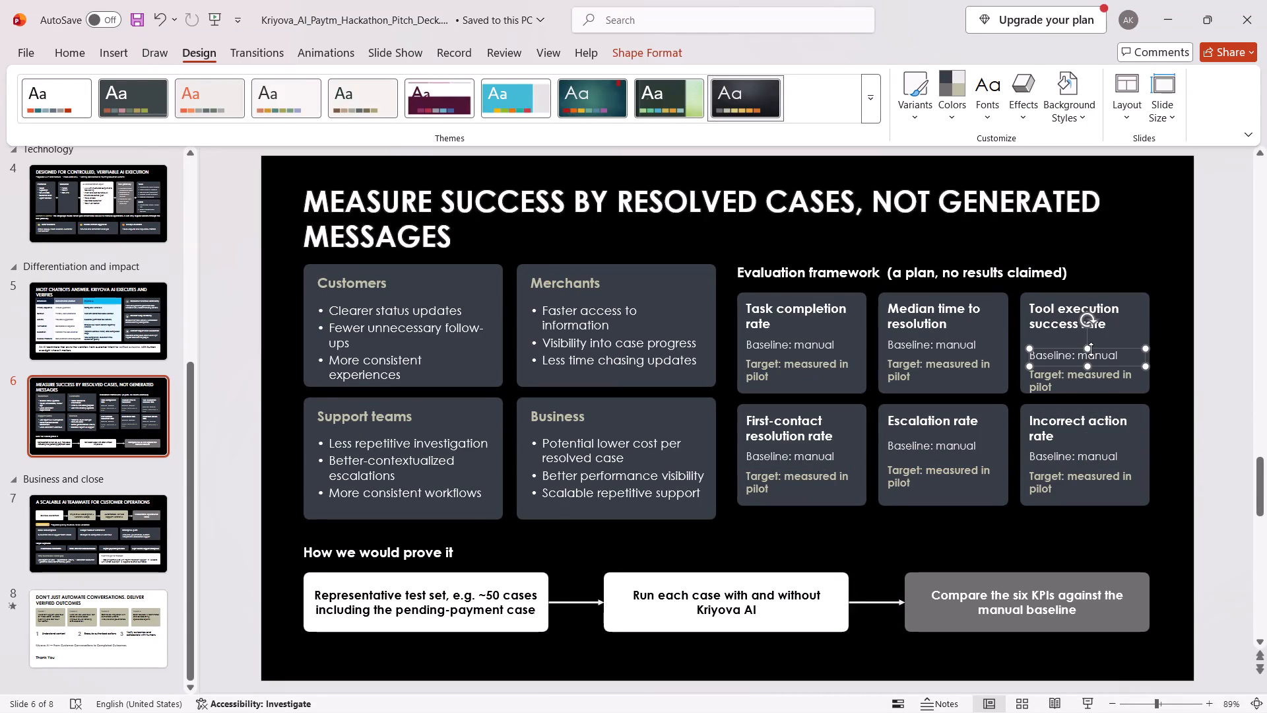
{"action": "left_click_drag", "start_coordinate": [1088, 349], "coordinate": [1086, 337]}
{"action": "left_click", "coordinate": [1082, 376]}
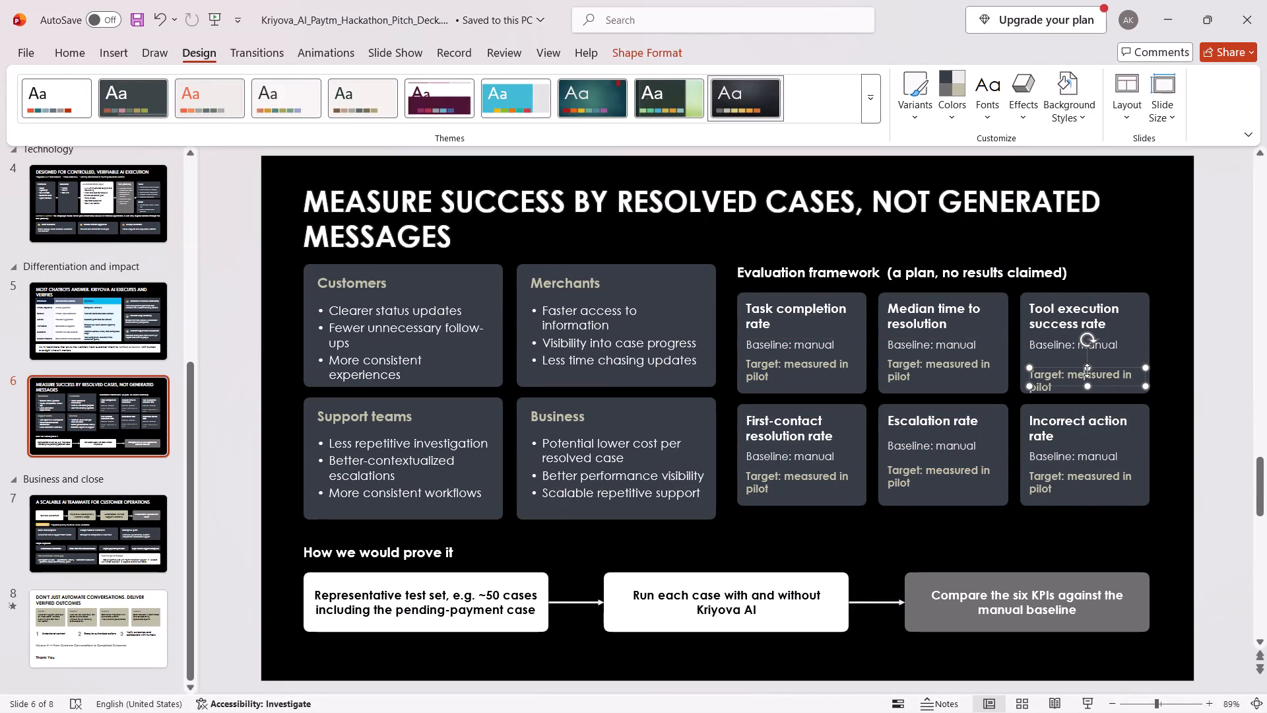
{"action": "left_click_drag", "start_coordinate": [1088, 370], "coordinate": [1088, 358]}
{"action": "left_click", "coordinate": [1165, 426]}
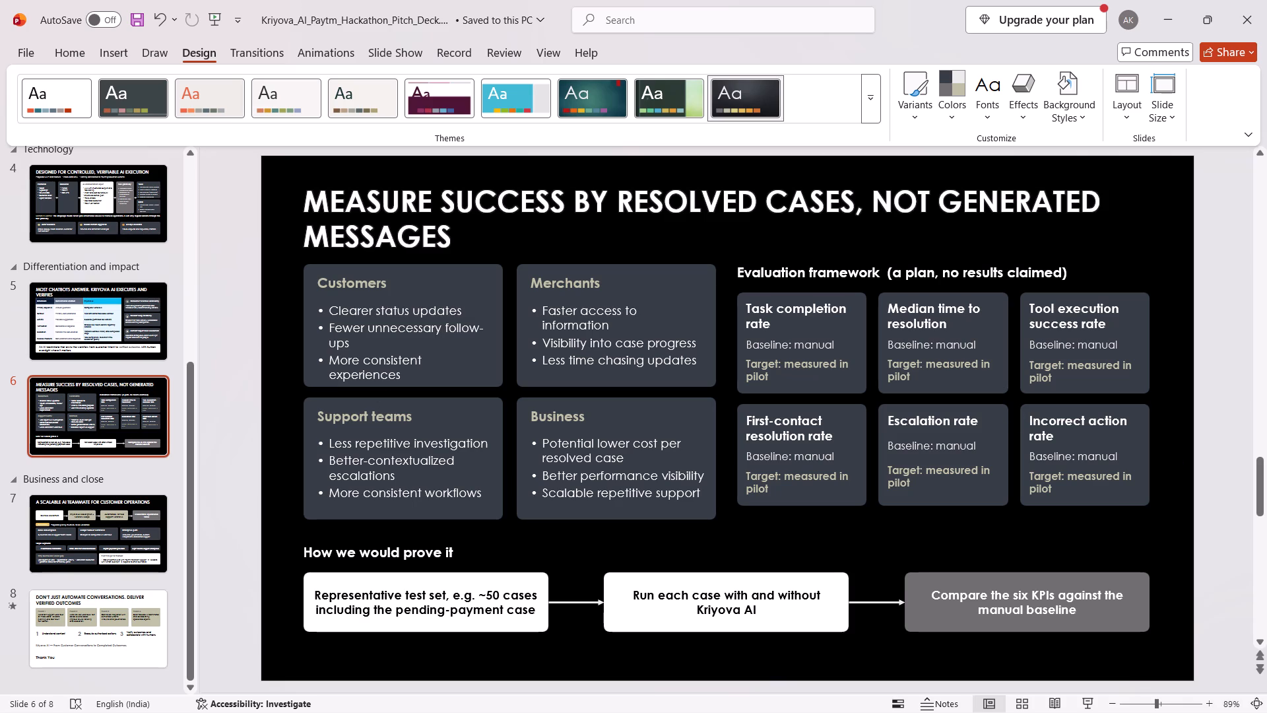
Review slides 5, 4, 3 and 2 in turn, checking their text and layout for problems.
{"action": "left_click", "coordinate": [134, 349]}
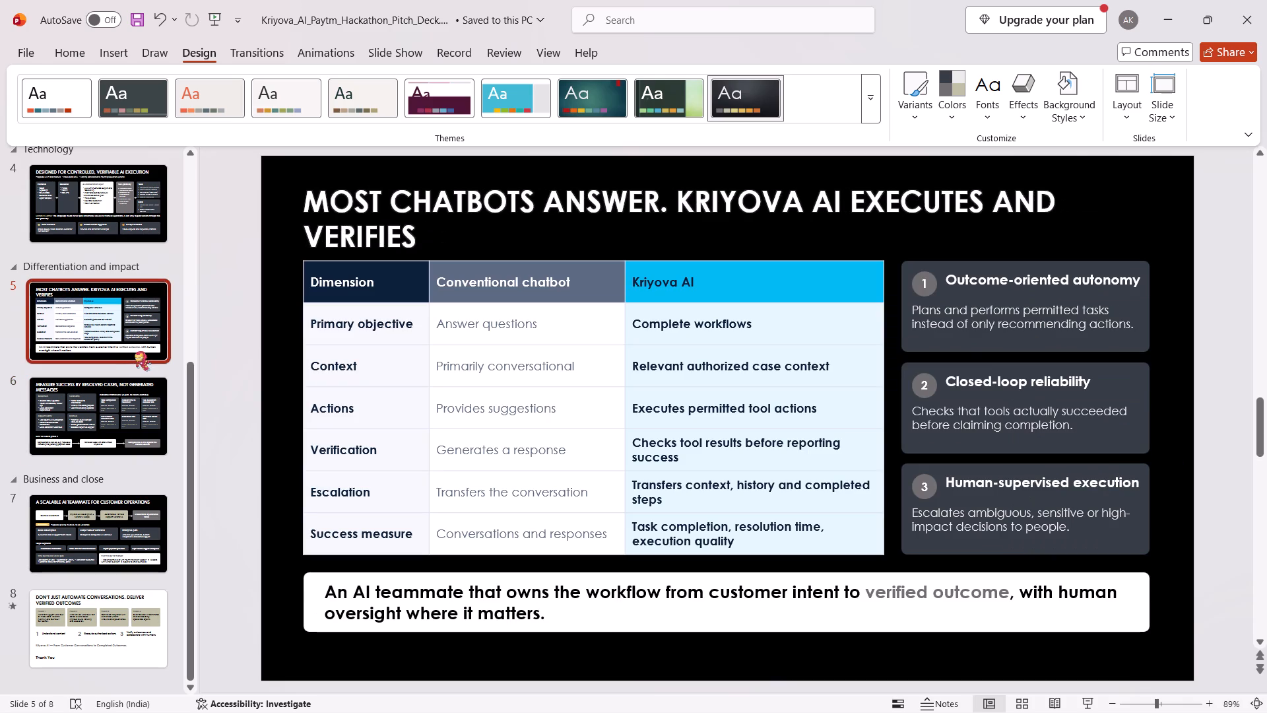
{"action": "left_click", "coordinate": [123, 240]}
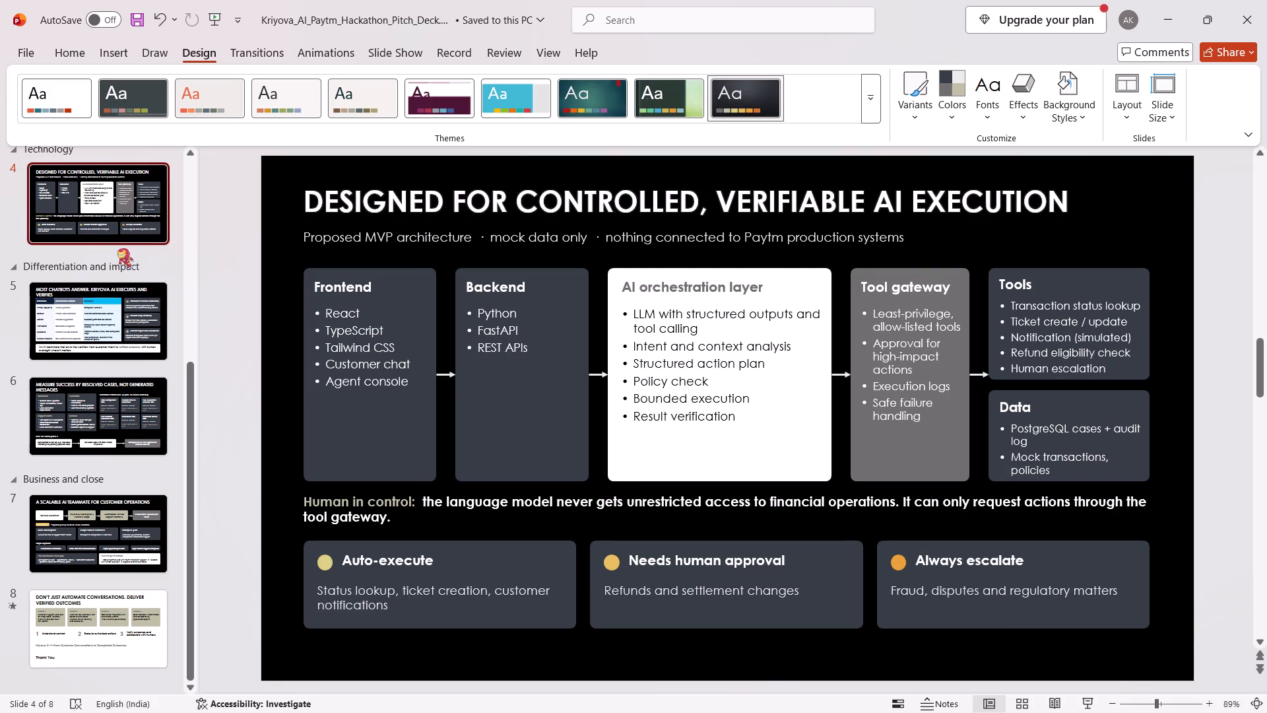
{"action": "scroll", "coordinate": [119, 250], "scroll_direction": "up", "scroll_amount": 2}
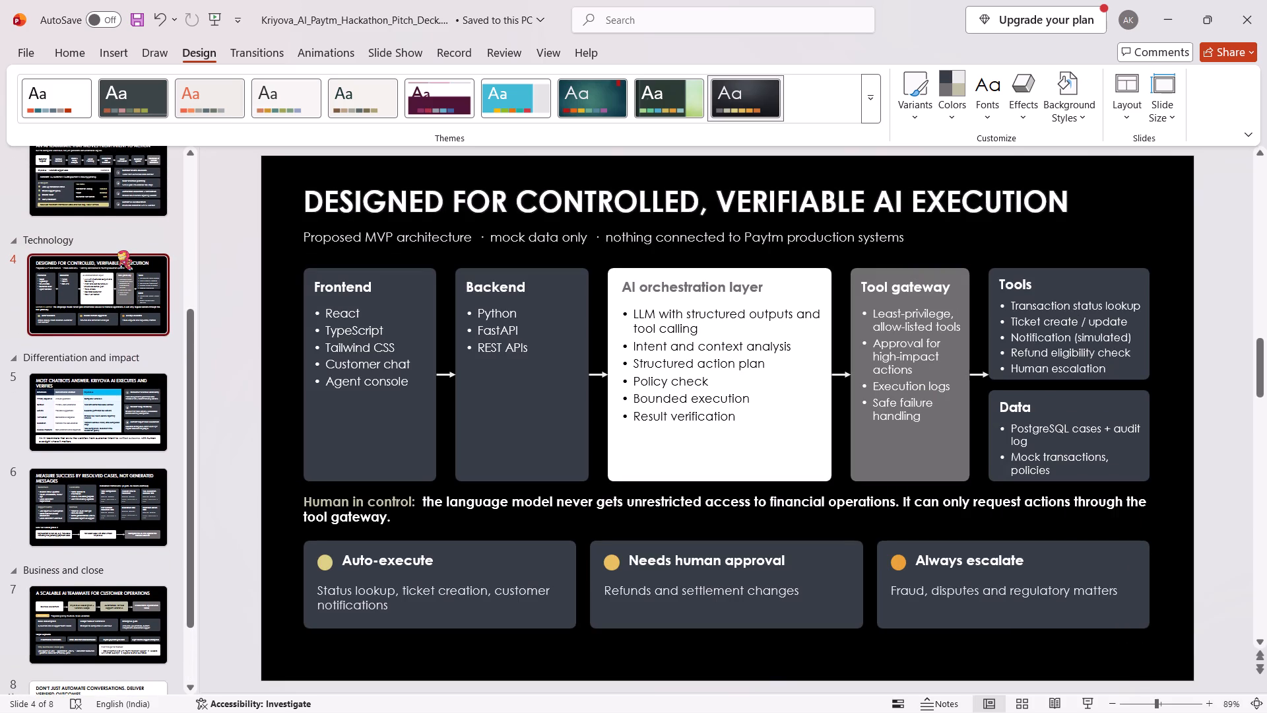
{"action": "scroll", "coordinate": [119, 252], "scroll_direction": "up", "scroll_amount": 2}
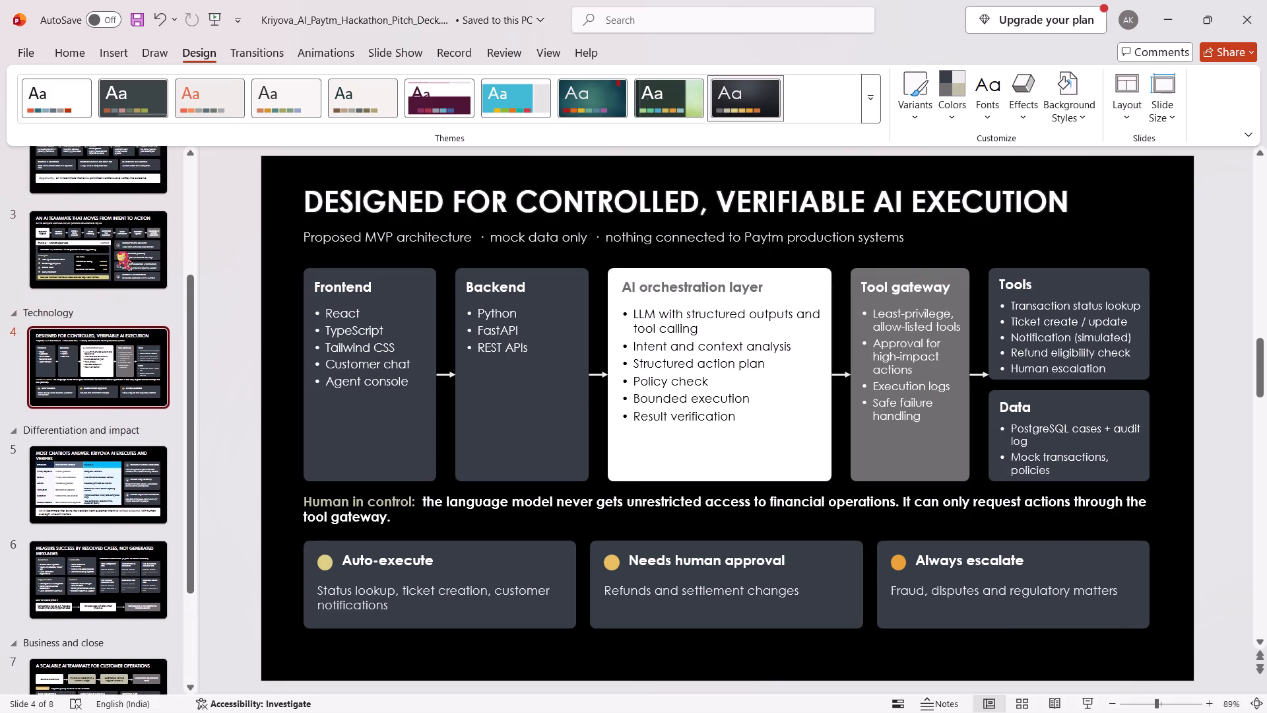
{"action": "scroll", "coordinate": [119, 252], "scroll_direction": "up", "scroll_amount": 4}
{"action": "left_click", "coordinate": [119, 446]}
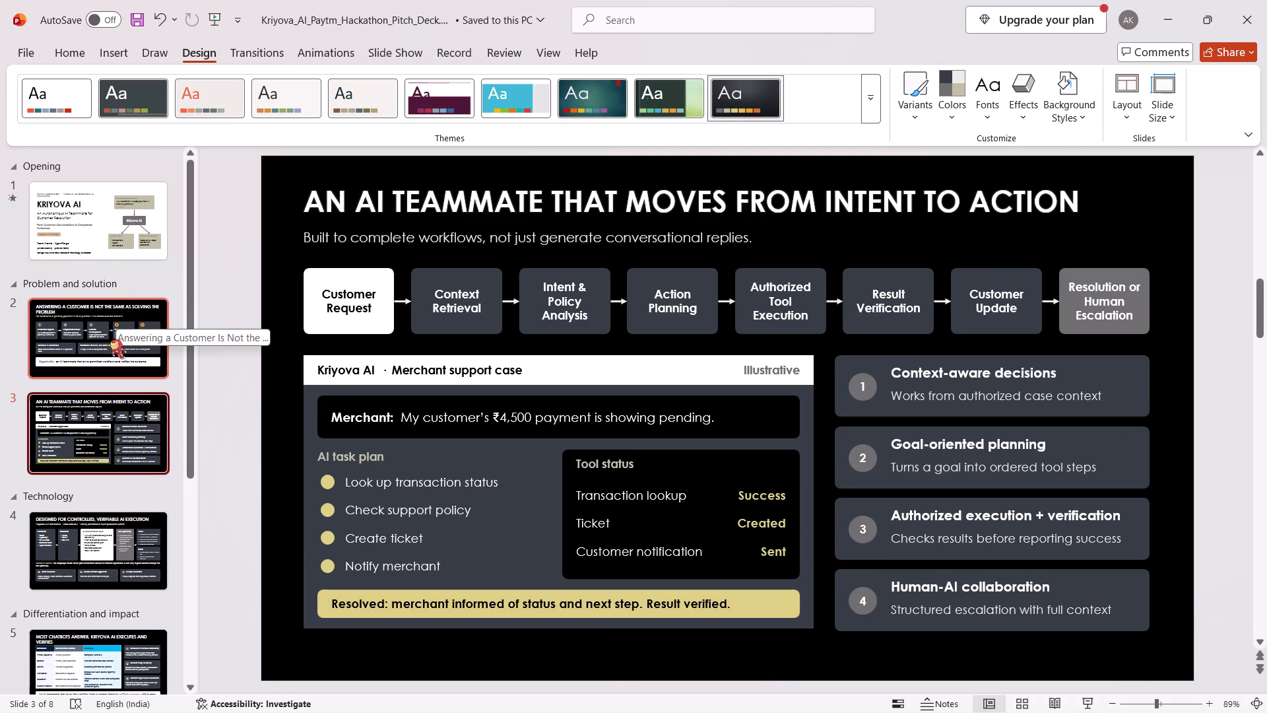
{"action": "left_click", "coordinate": [772, 368]}
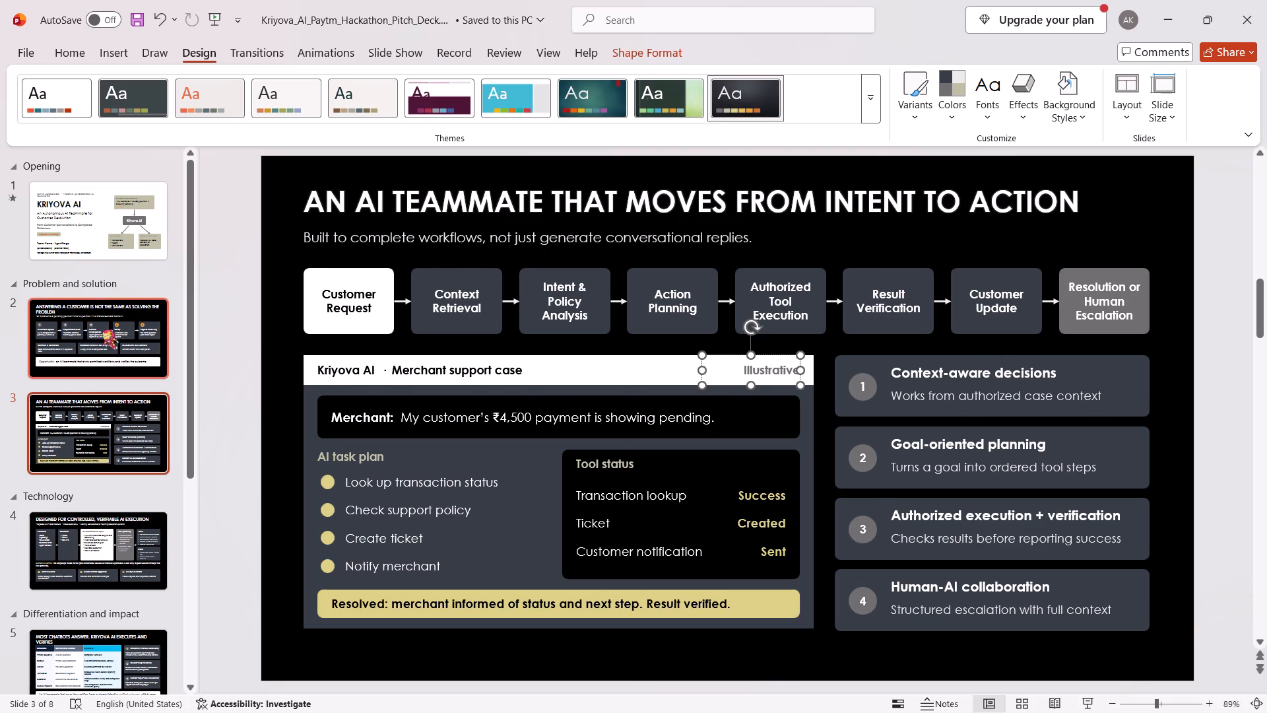
{"action": "left_click", "coordinate": [104, 330]}
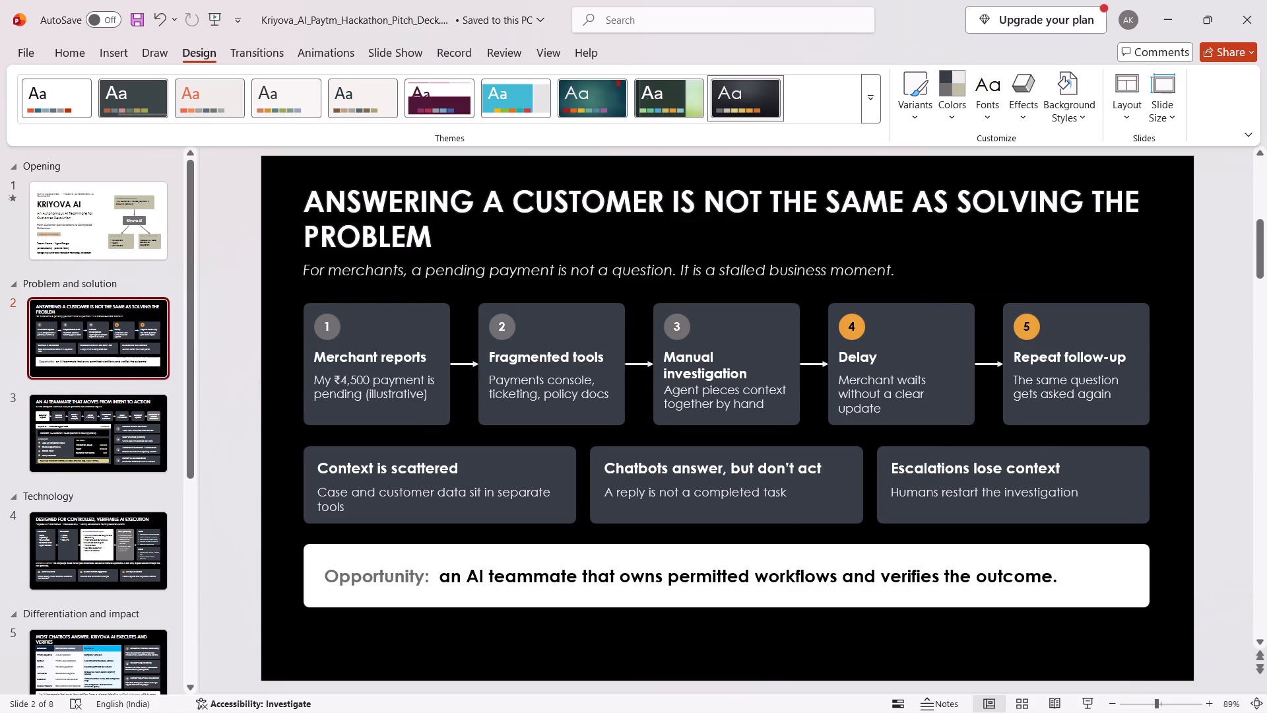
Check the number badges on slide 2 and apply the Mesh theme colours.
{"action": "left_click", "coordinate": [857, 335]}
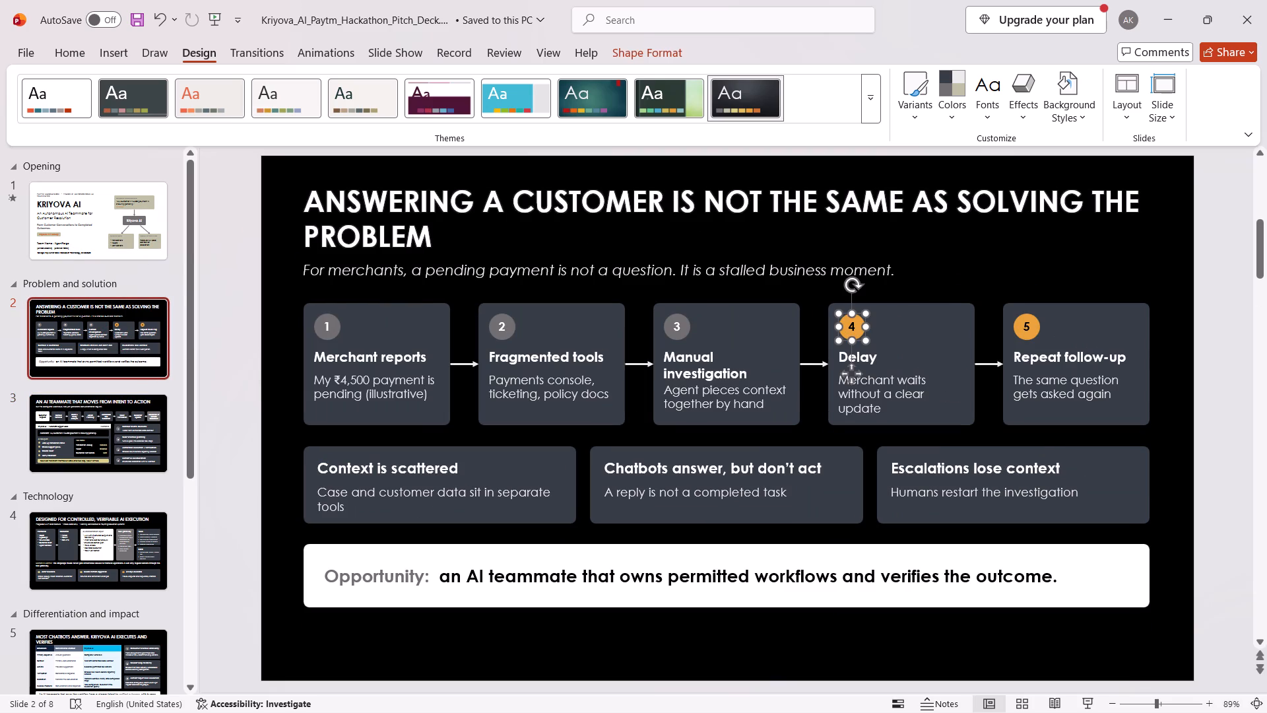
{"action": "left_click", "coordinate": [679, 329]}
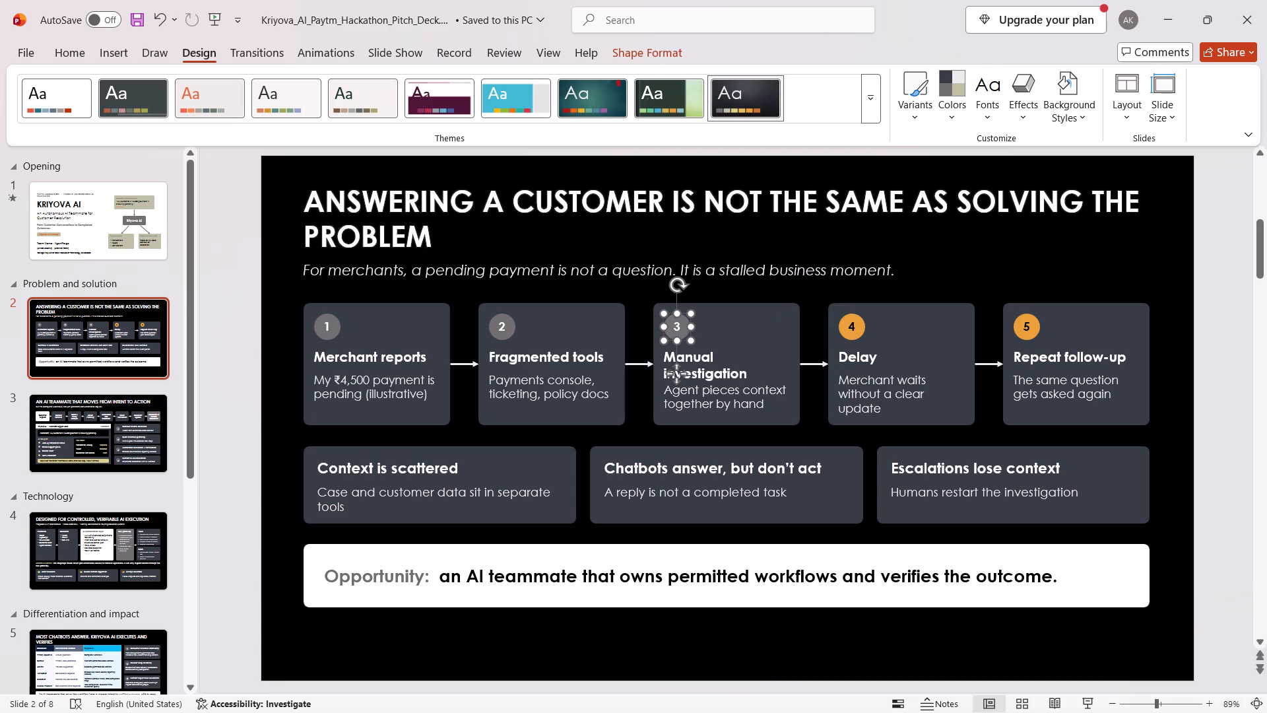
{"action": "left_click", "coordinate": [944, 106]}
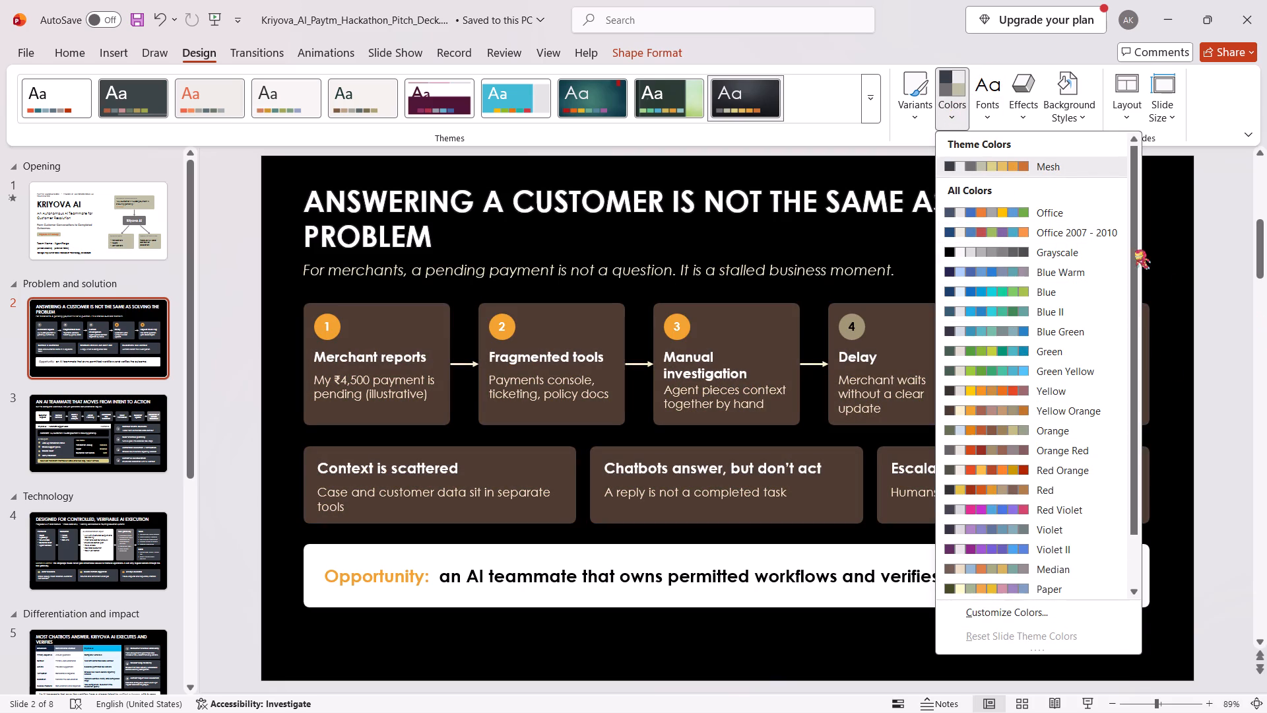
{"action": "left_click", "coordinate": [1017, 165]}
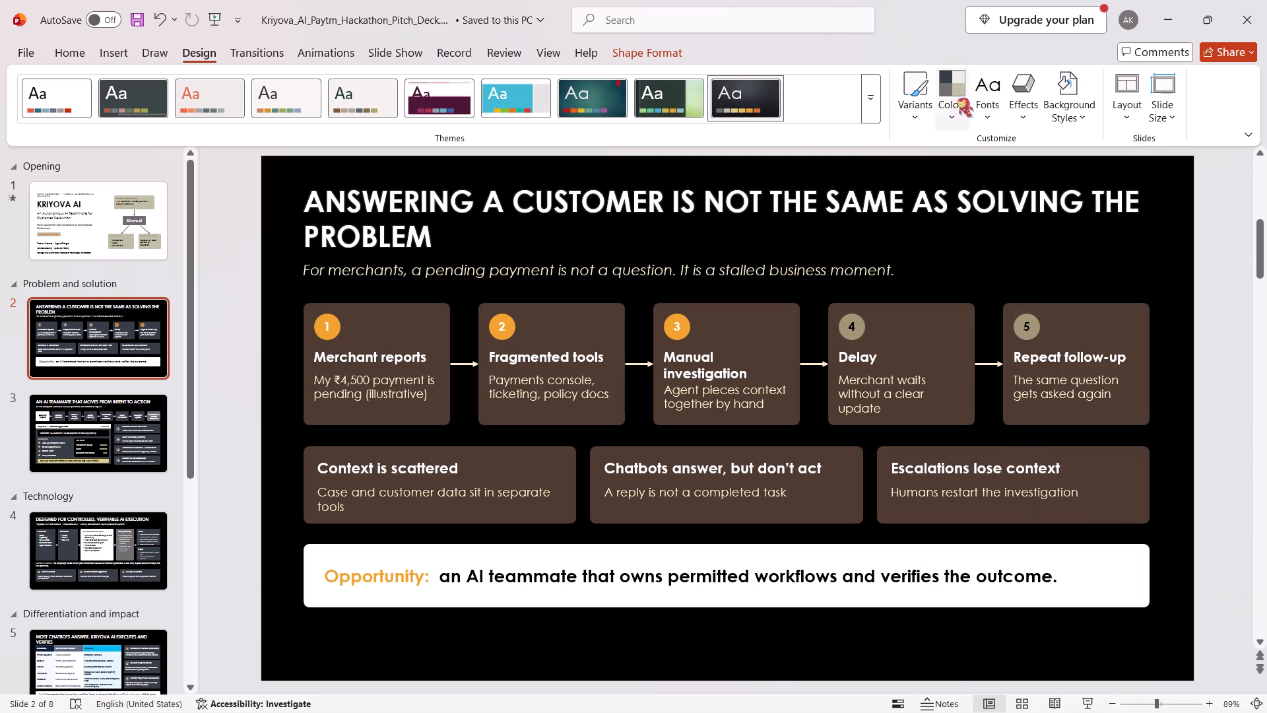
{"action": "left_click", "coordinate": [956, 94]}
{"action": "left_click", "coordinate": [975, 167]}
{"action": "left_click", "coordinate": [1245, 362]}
Raise the "Manual investigation" heading and the description beneath it in slide 2's third card to even out their spacing.
{"action": "left_click", "coordinate": [752, 328]}
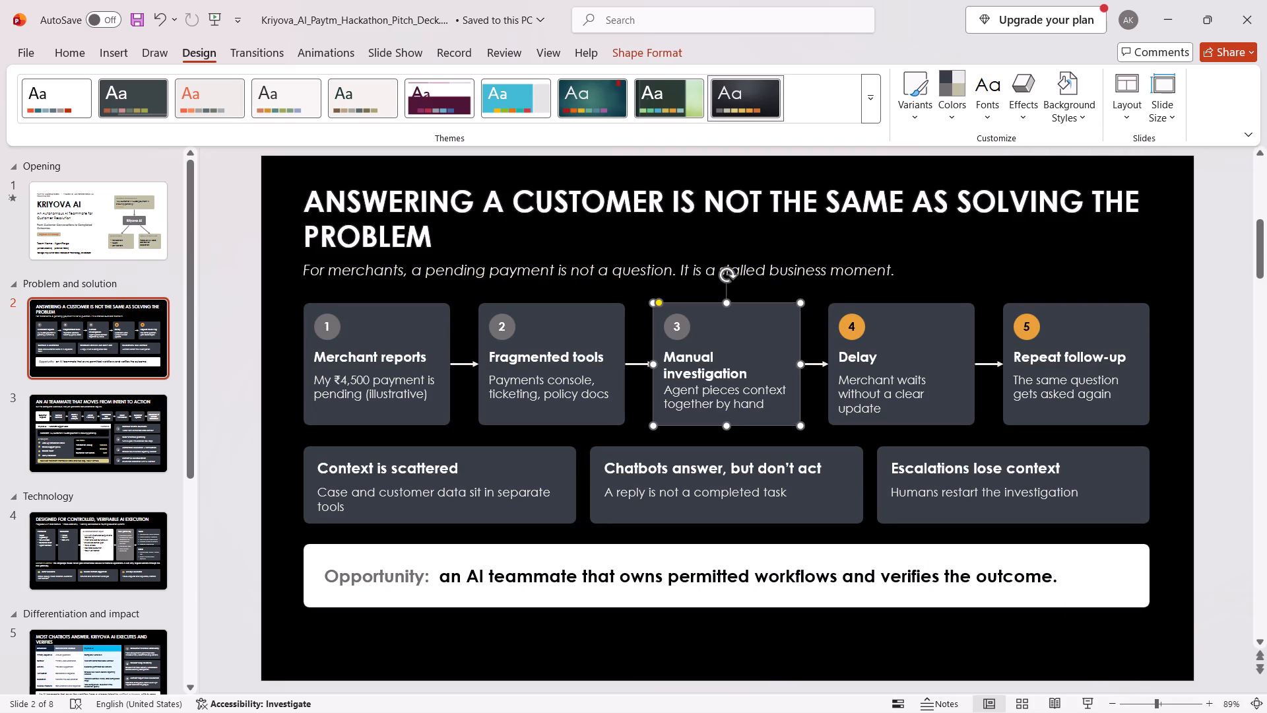
{"action": "left_click", "coordinate": [684, 328]}
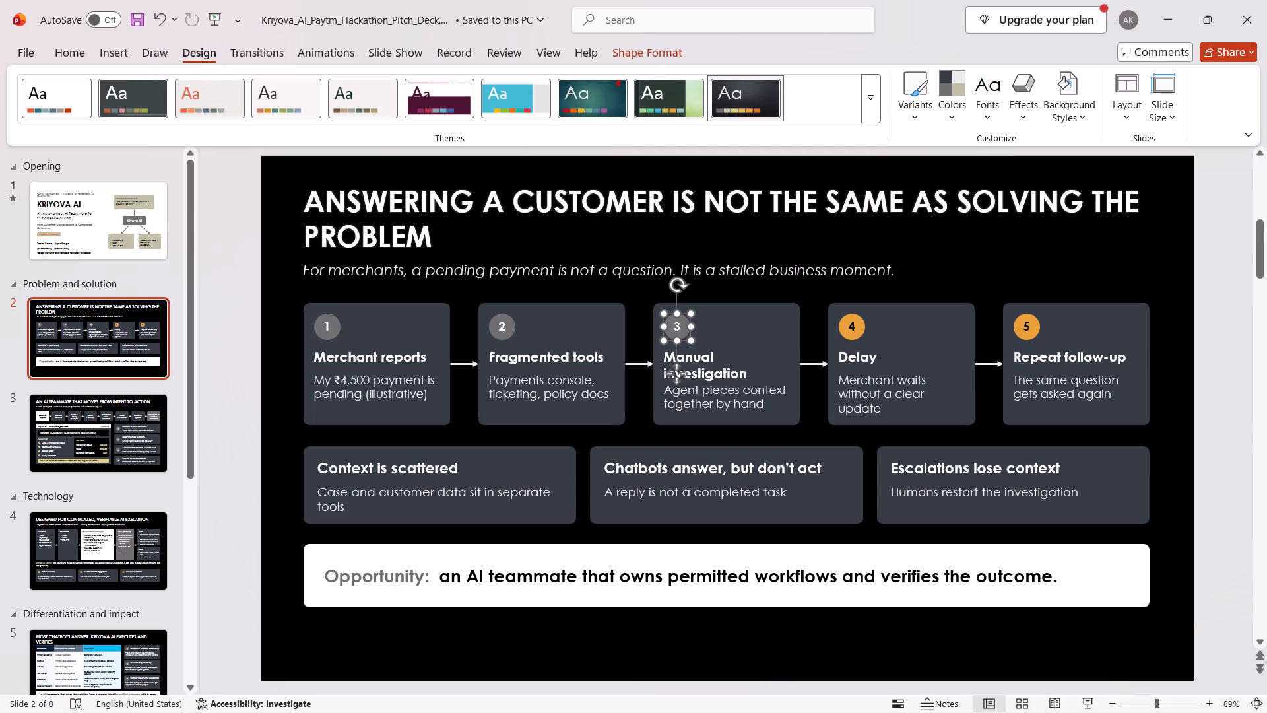
{"action": "left_click", "coordinate": [558, 313]}
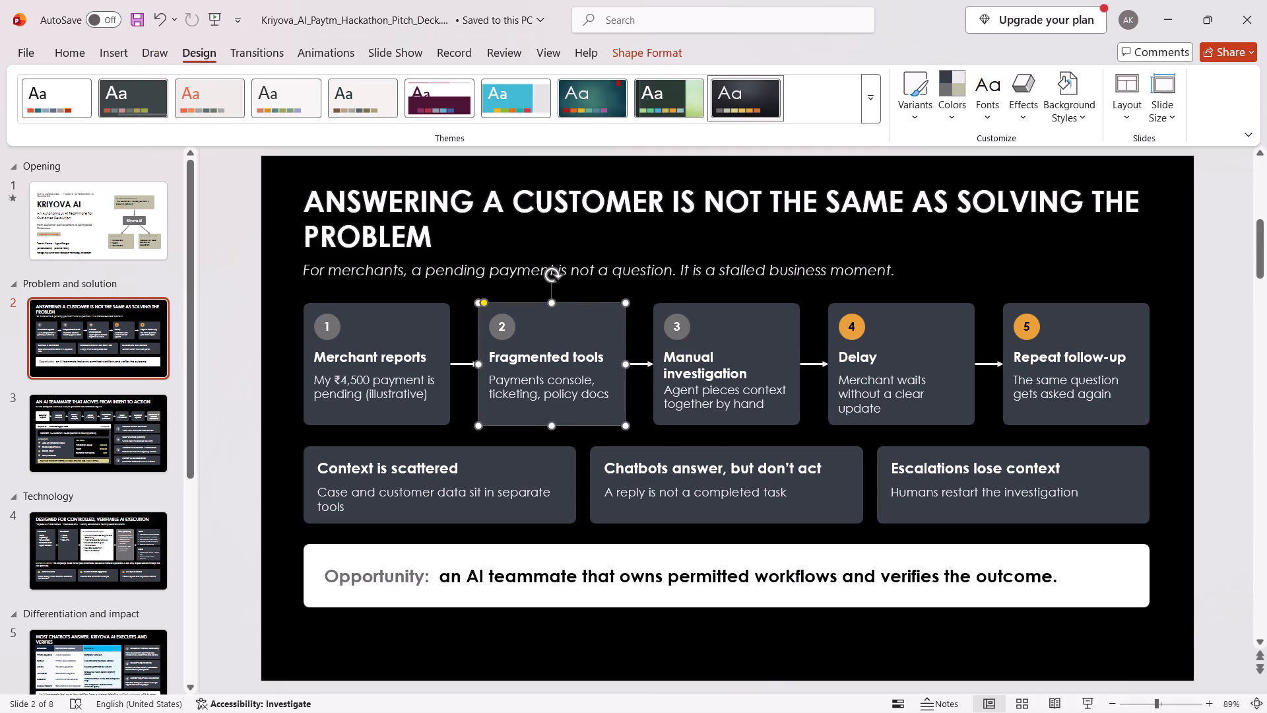
{"action": "left_click", "coordinate": [707, 362]}
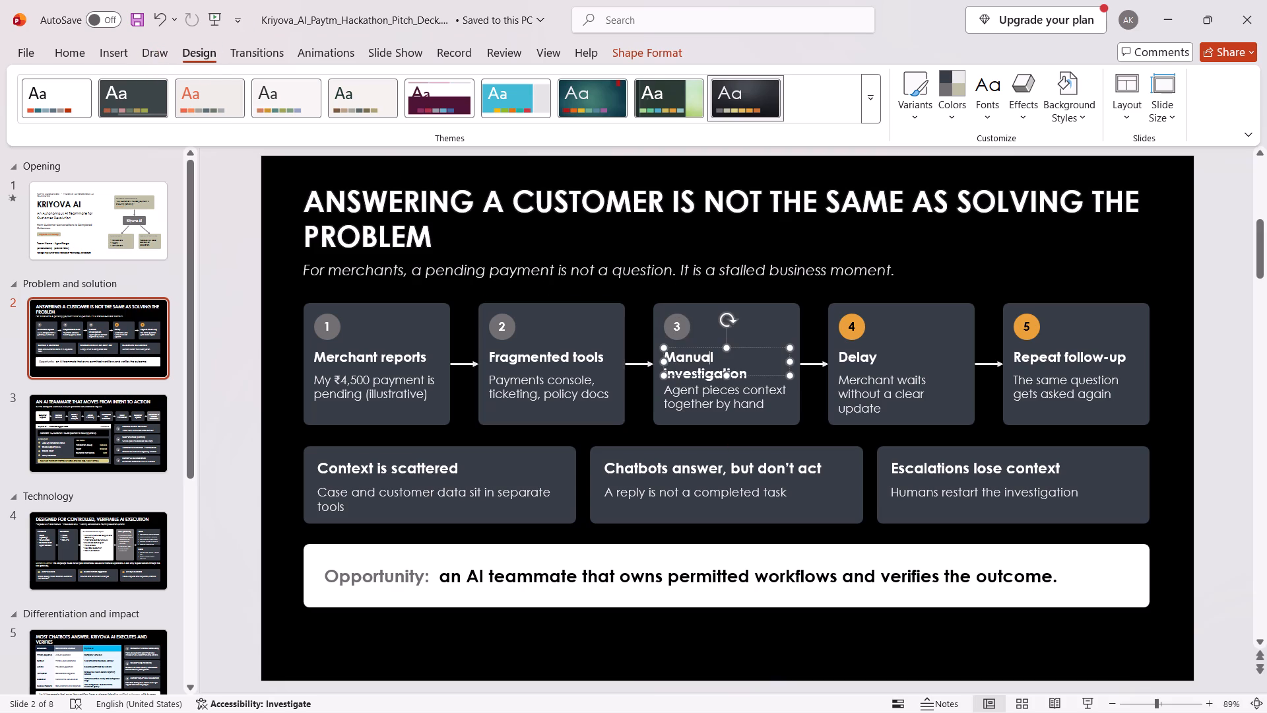
{"action": "left_click_drag", "start_coordinate": [723, 346], "coordinate": [723, 345]}
{"action": "left_click_drag", "start_coordinate": [723, 345], "coordinate": [724, 340]}
{"action": "left_click", "coordinate": [977, 252]}
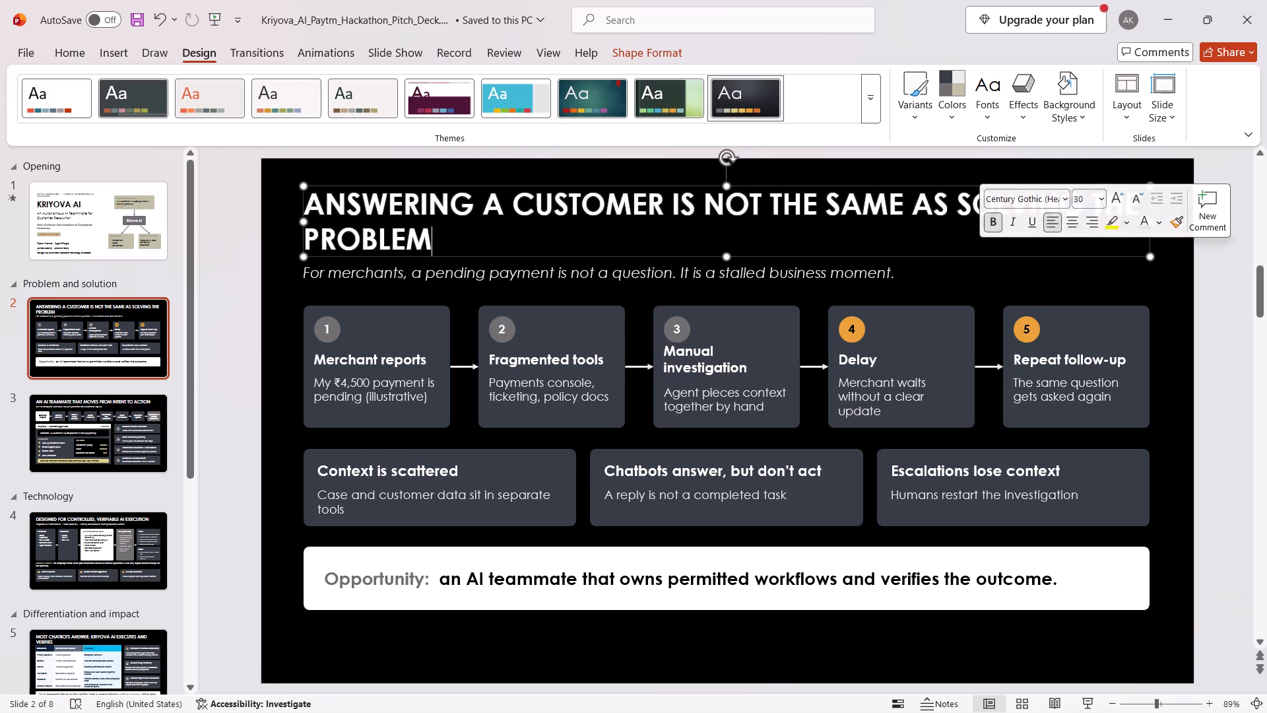
{"action": "left_click", "coordinate": [756, 402]}
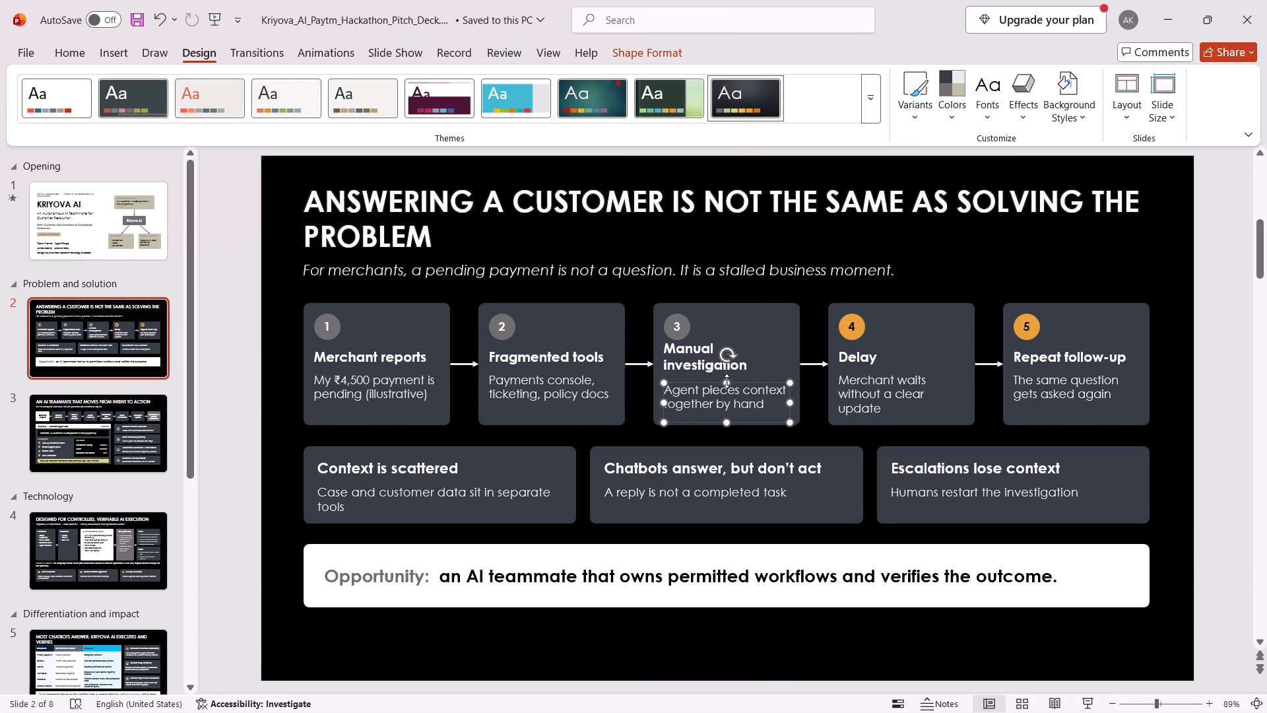
{"action": "left_click", "coordinate": [725, 382]}
{"action": "left_click", "coordinate": [961, 273]}
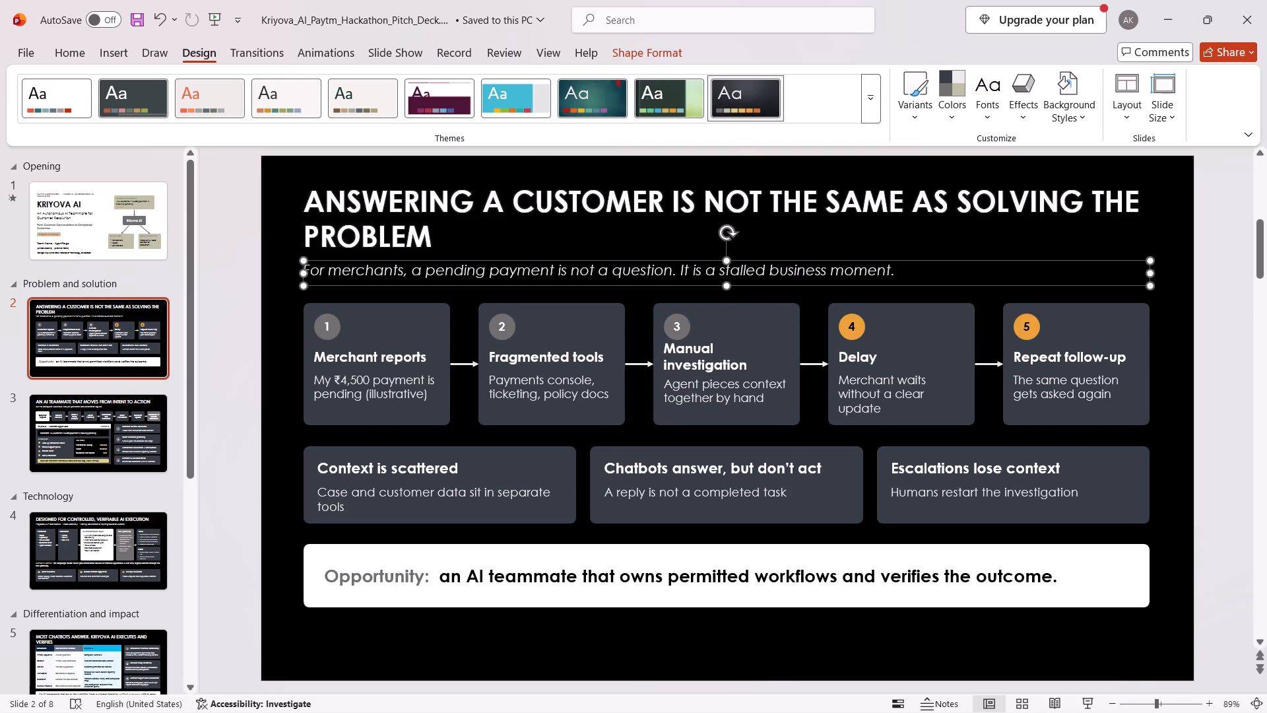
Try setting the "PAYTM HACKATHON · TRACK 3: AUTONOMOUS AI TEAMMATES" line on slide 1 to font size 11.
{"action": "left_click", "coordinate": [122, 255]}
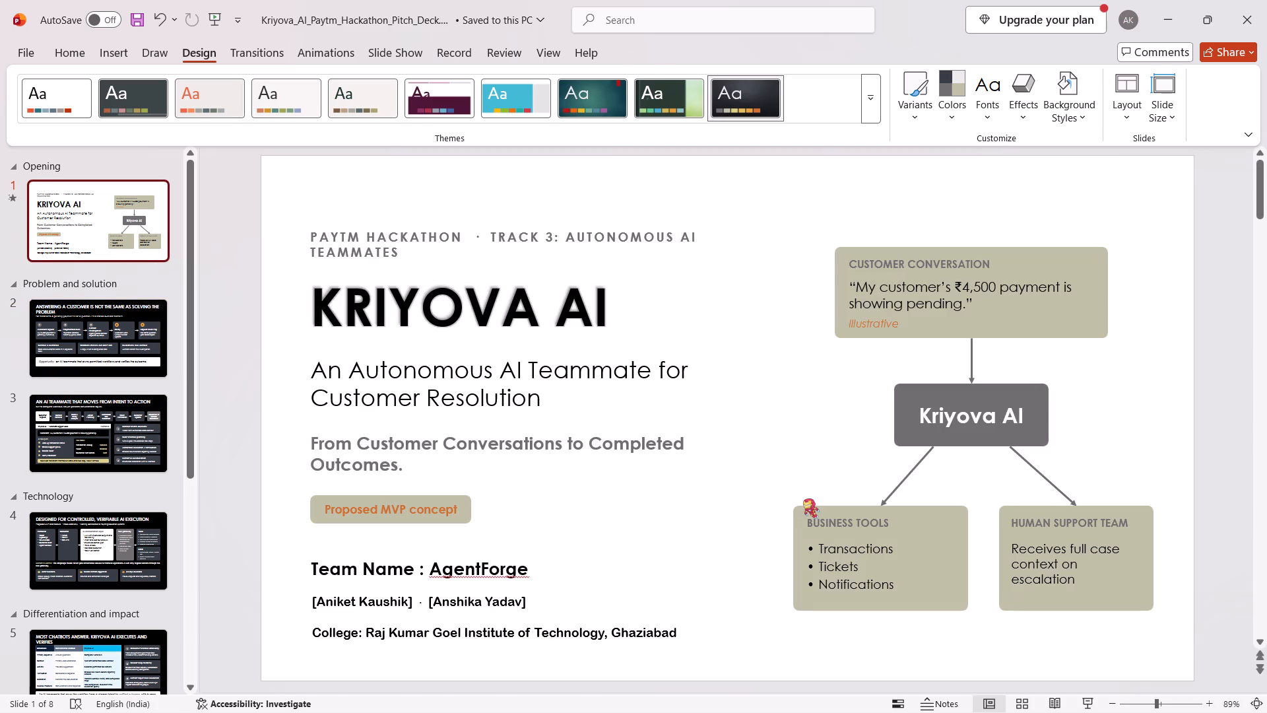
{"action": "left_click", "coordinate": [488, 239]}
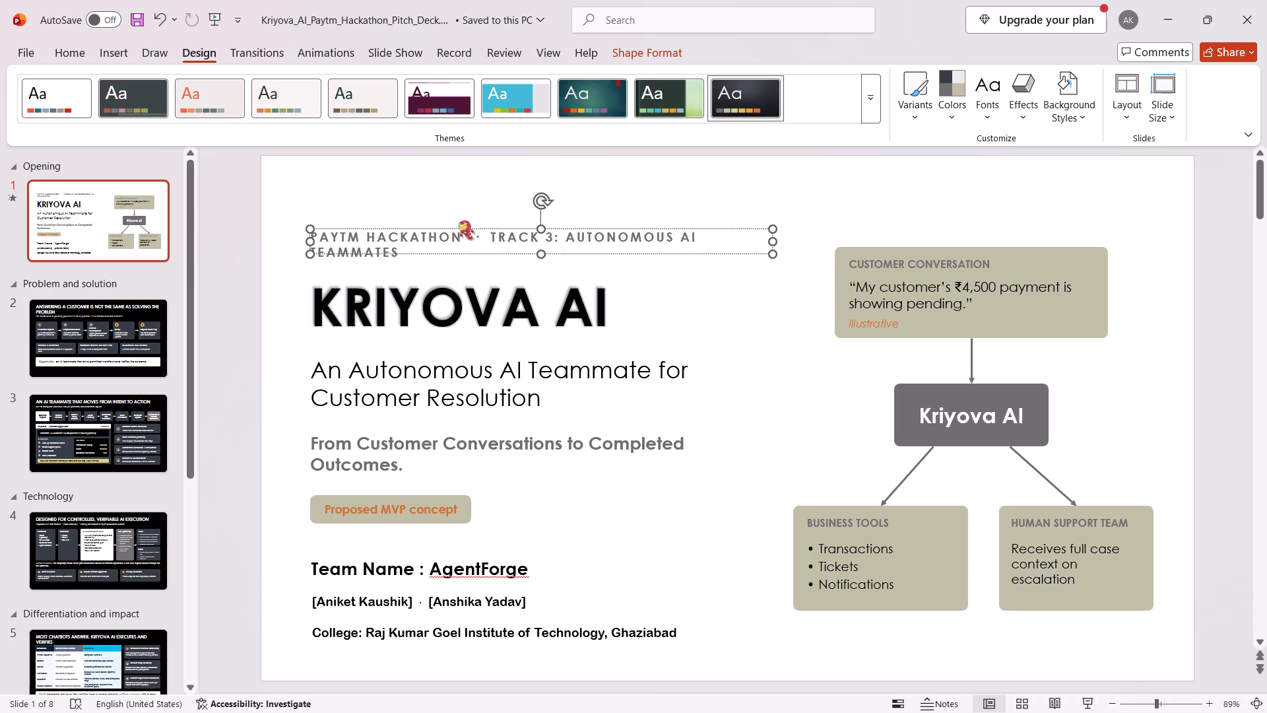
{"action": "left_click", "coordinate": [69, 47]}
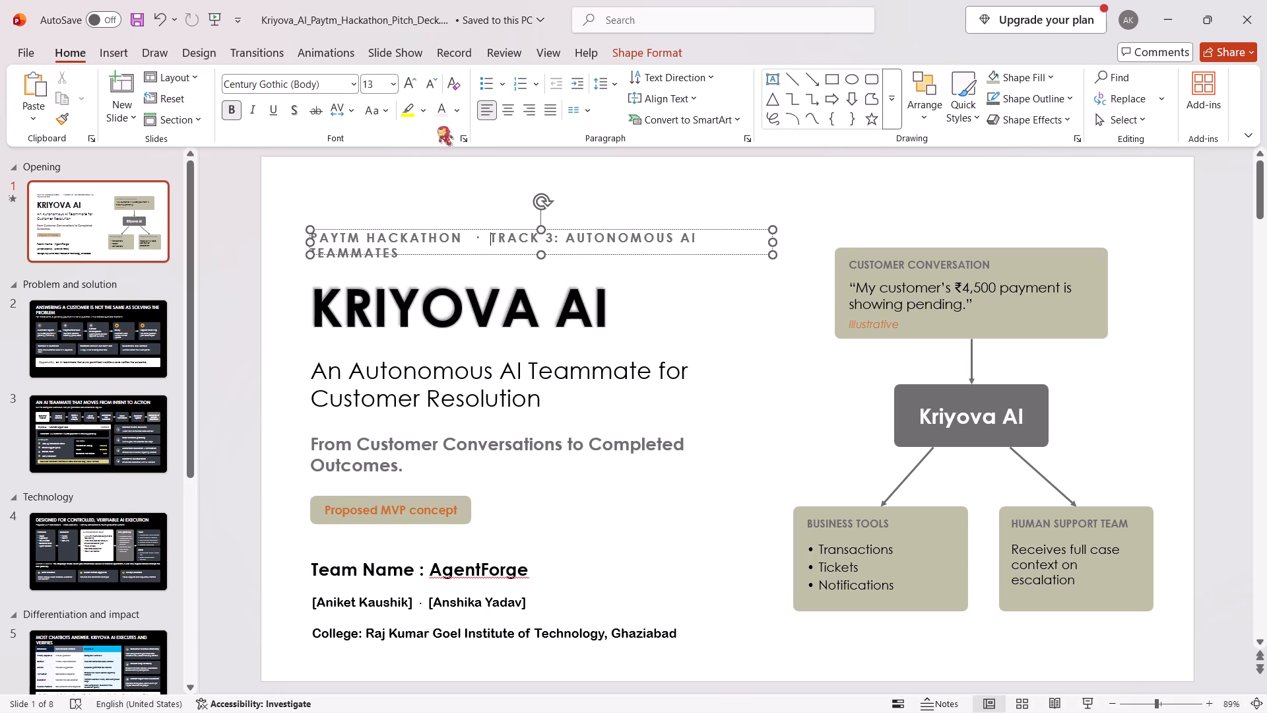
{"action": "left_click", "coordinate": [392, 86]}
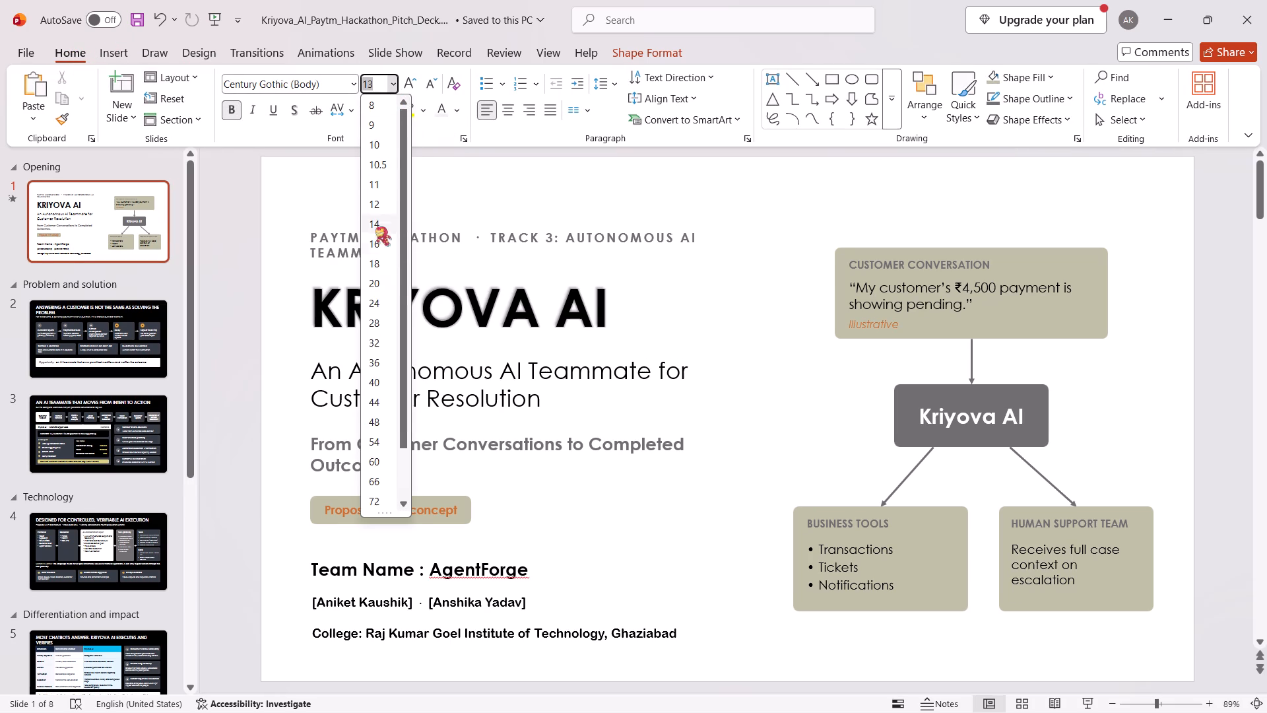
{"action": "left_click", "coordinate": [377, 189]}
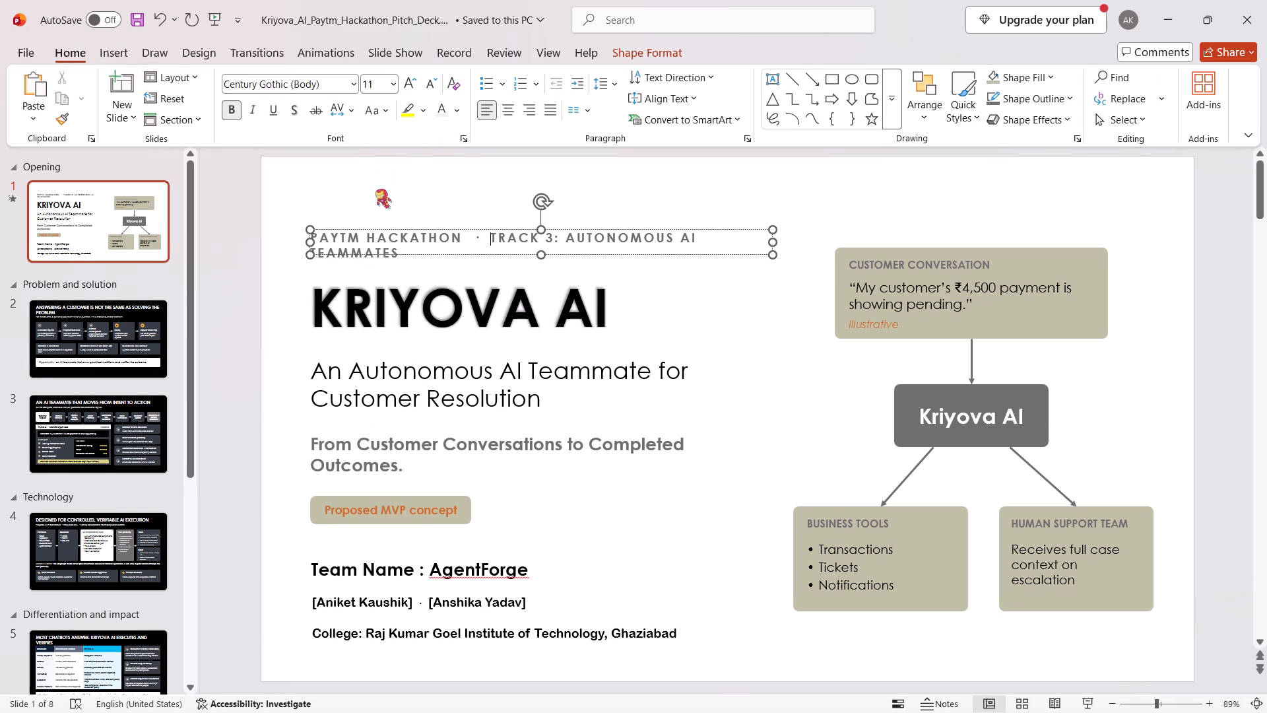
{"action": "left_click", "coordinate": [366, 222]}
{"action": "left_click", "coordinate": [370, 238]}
Fit slide 1's hackathon track line on one line by extending its text box slightly leftward and setting all its text to size 12.
{"action": "left_click_drag", "start_coordinate": [311, 237], "coordinate": [304, 227]}
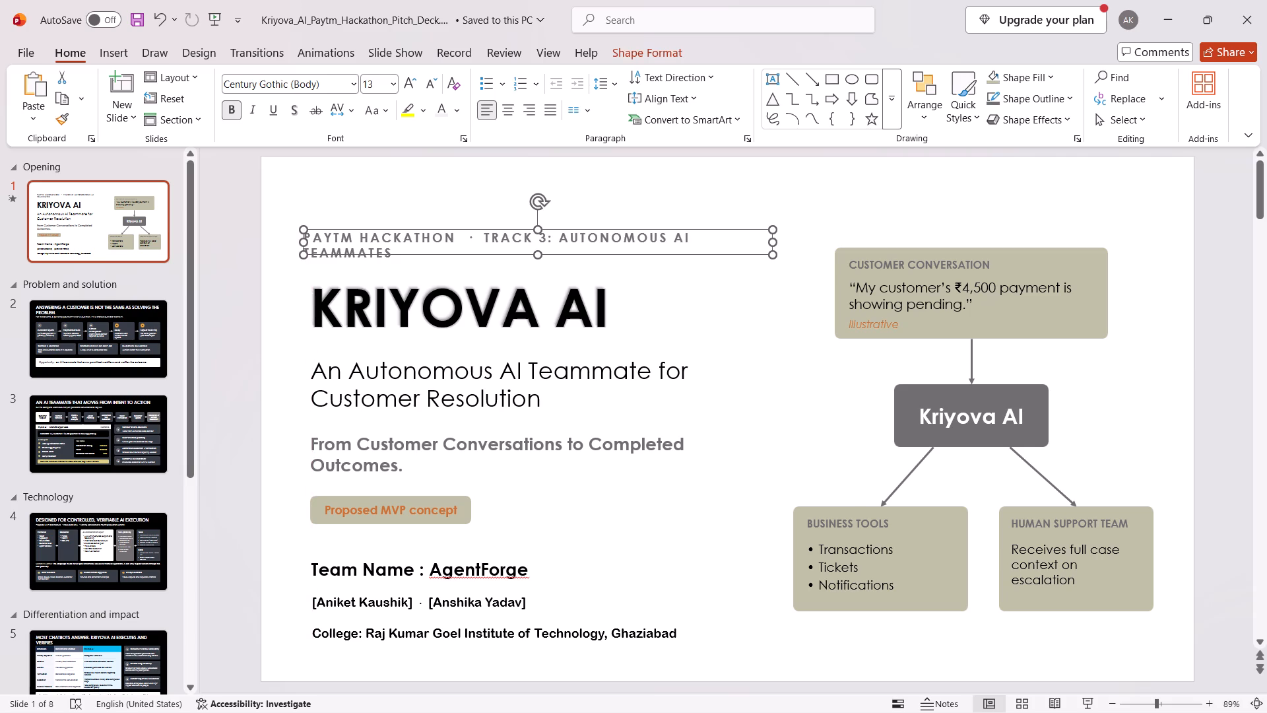
{"action": "left_click_drag", "start_coordinate": [308, 234], "coordinate": [372, 260]}
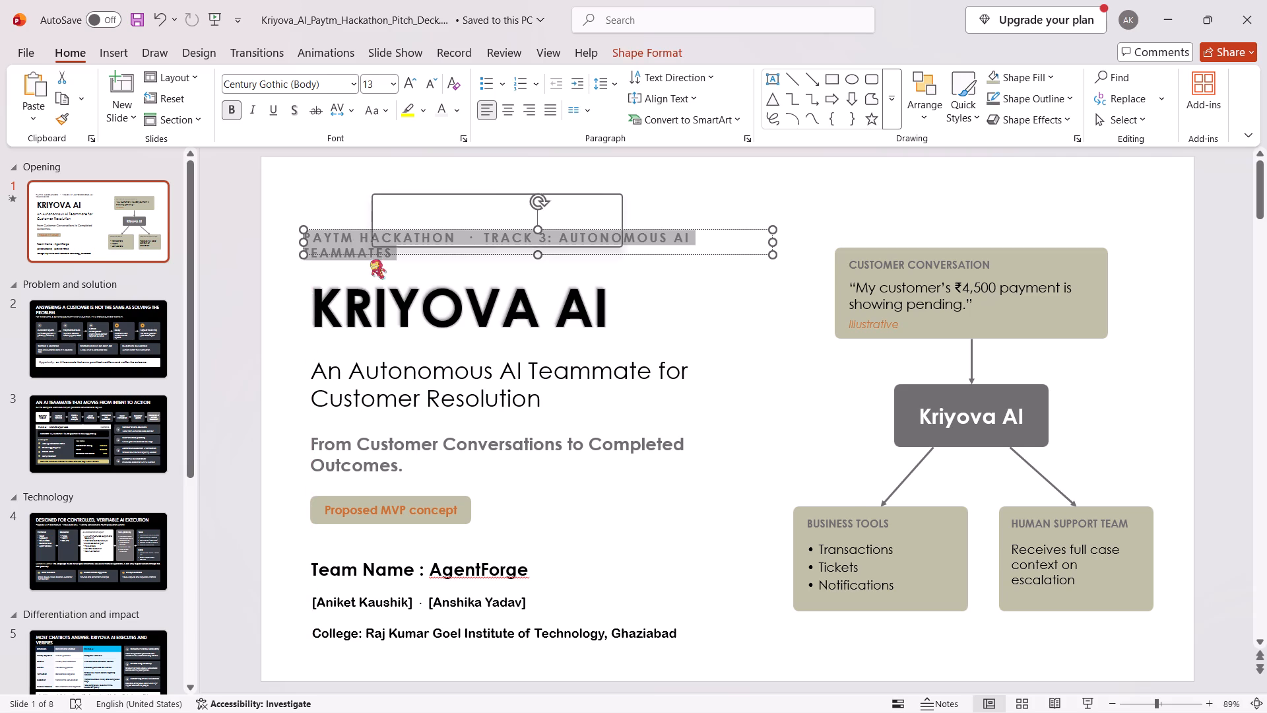
{"action": "left_click", "coordinate": [393, 91]}
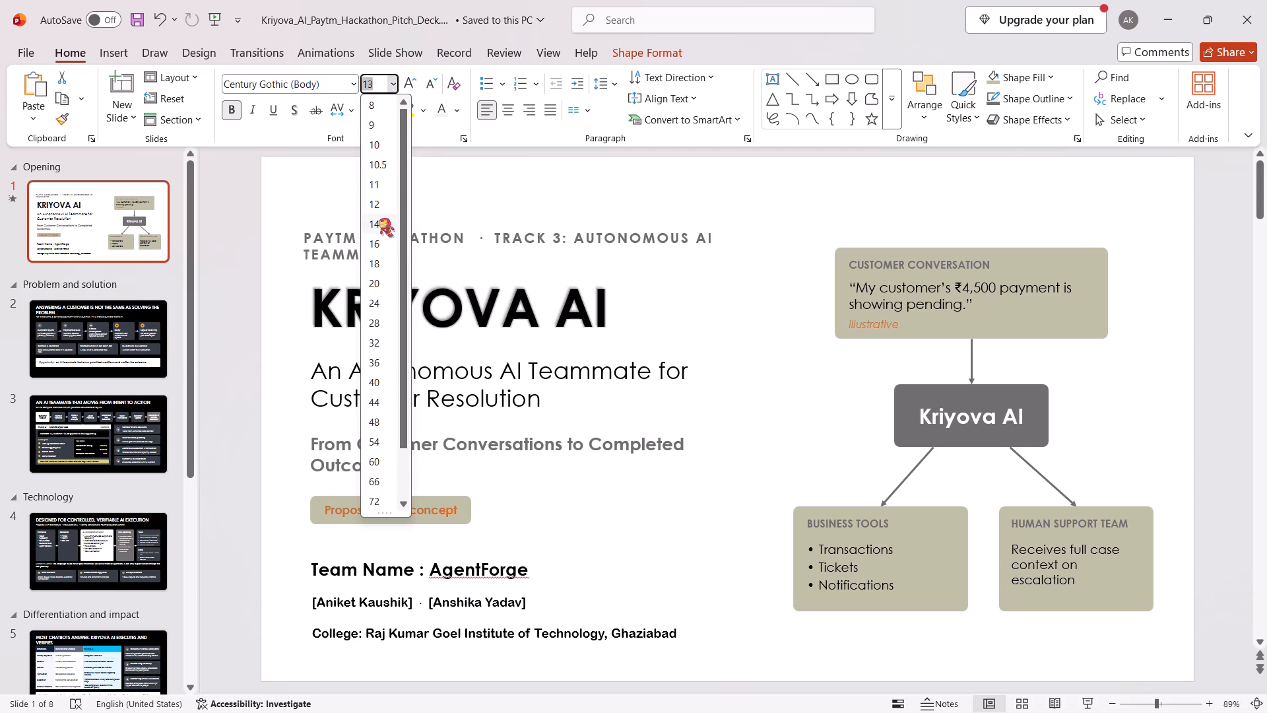
{"action": "left_click", "coordinate": [381, 204]}
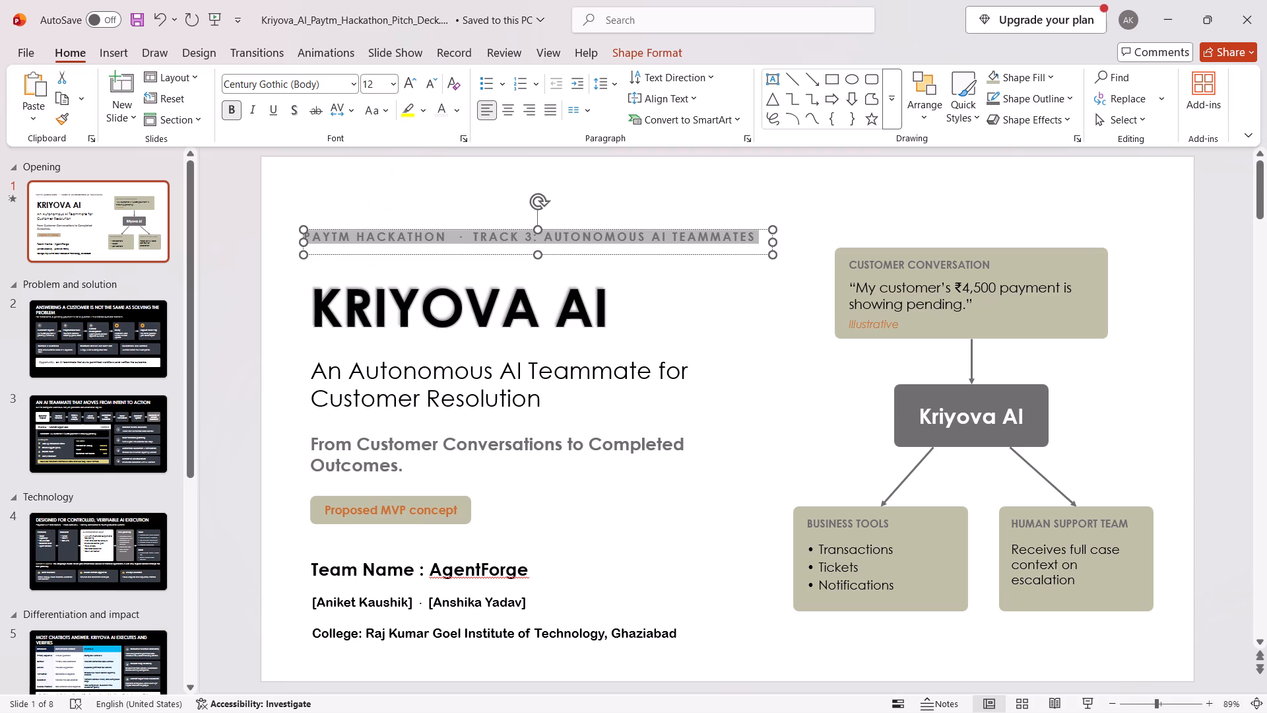
{"action": "left_click", "coordinate": [758, 201]}
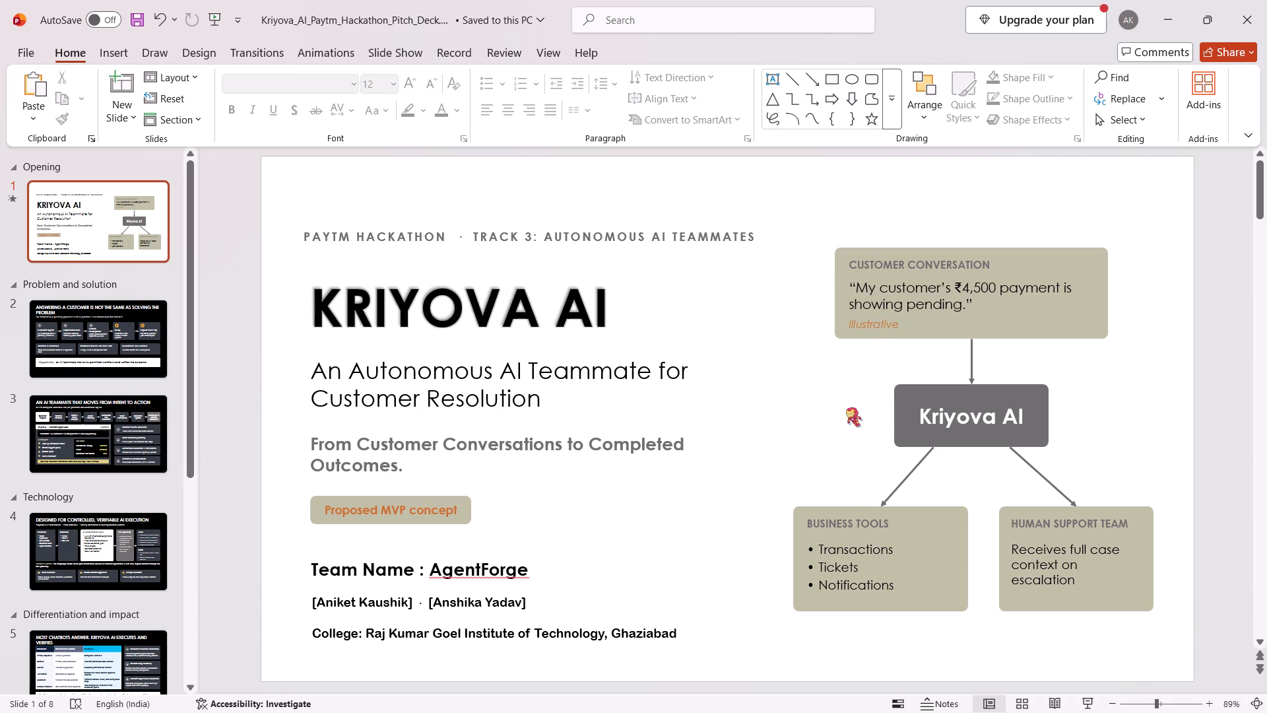
Print all slides of the deck to a PDF saved in Downloads as "paytm ppt 1", using Microsoft Print to PDF.
{"action": "left_click", "coordinate": [121, 351]}
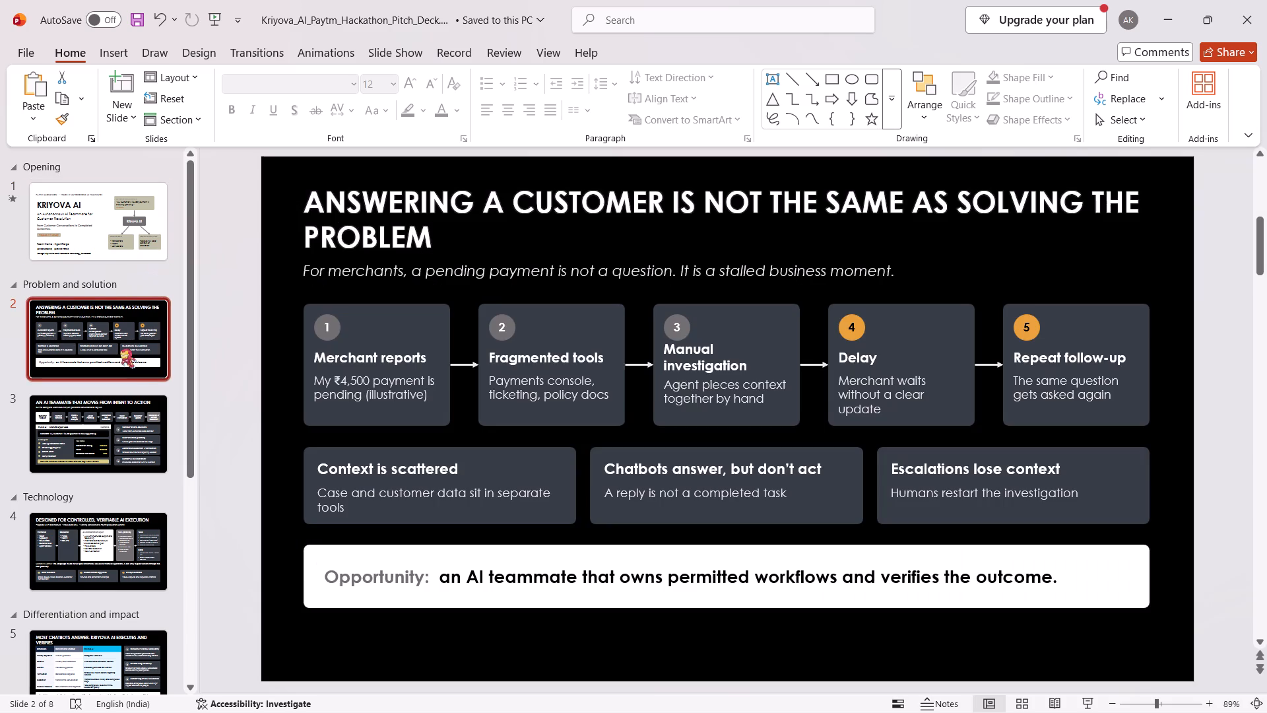
{"action": "scroll", "coordinate": [79, 445], "scroll_direction": "down", "scroll_amount": 3}
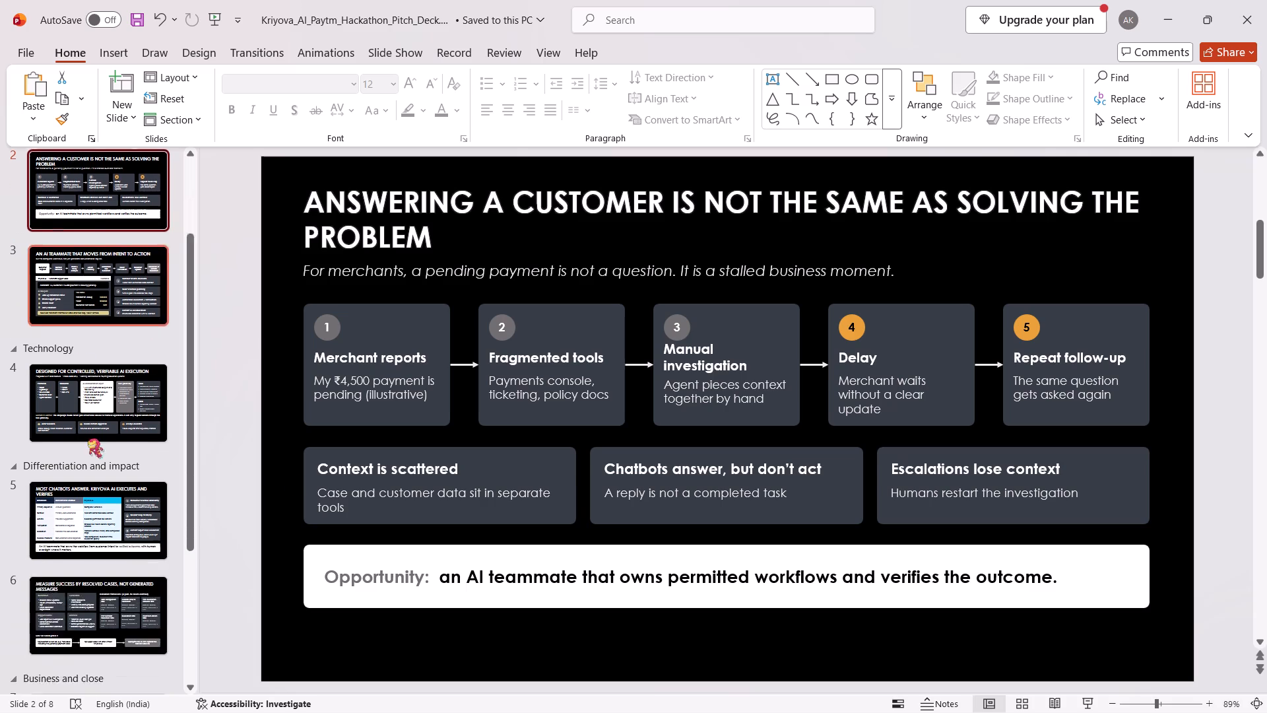
{"action": "scroll", "coordinate": [90, 439], "scroll_direction": "down", "scroll_amount": 8}
{"action": "left_click", "coordinate": [120, 613]}
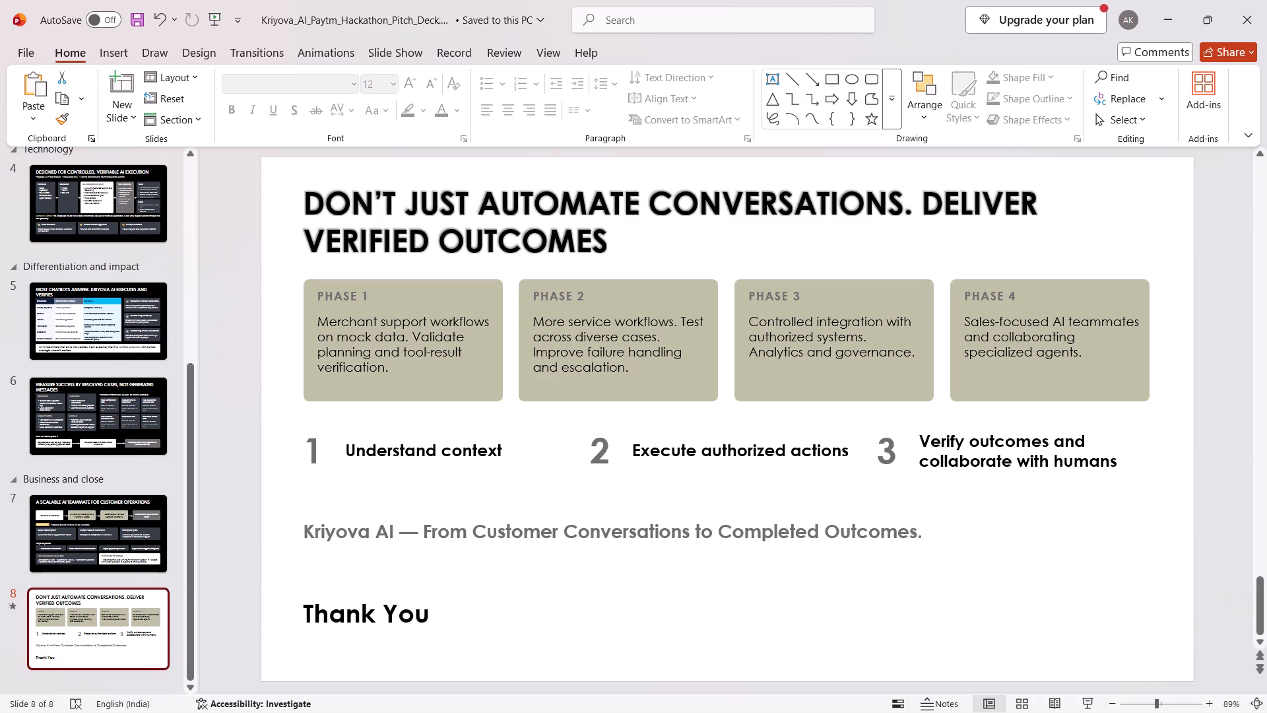
{"action": "key", "text": "ctrl+p"}
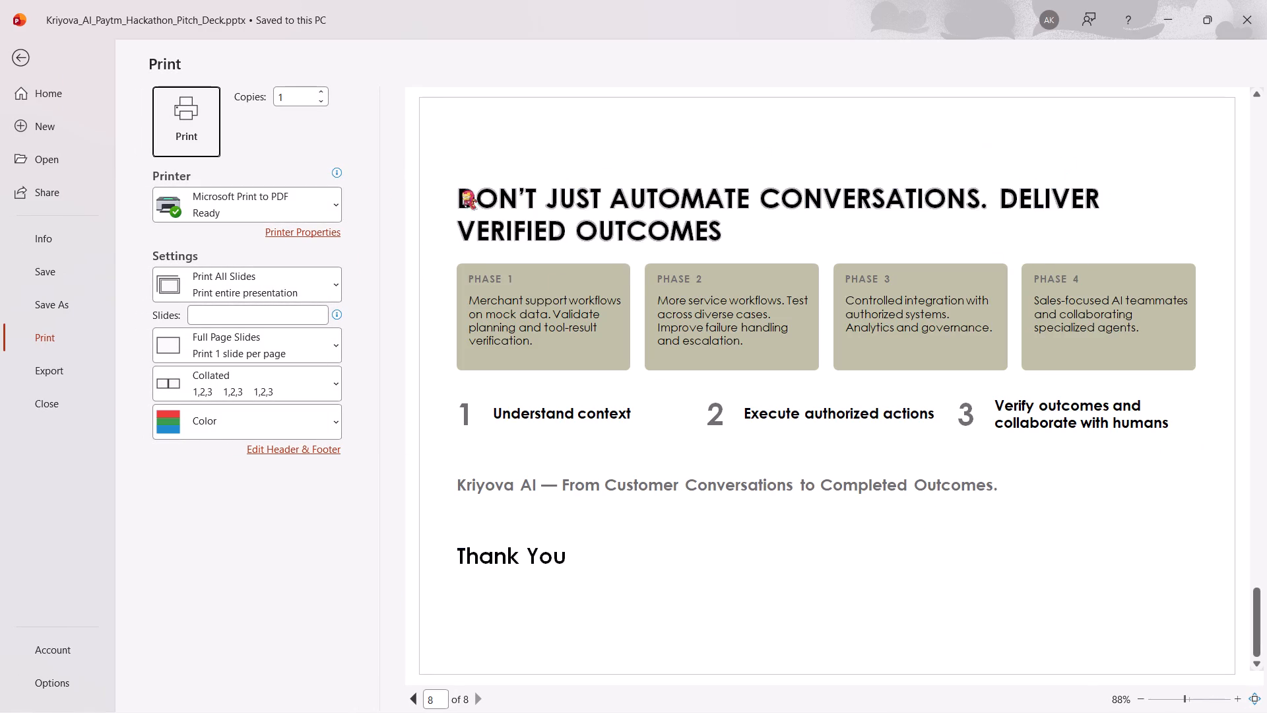
{"action": "left_click", "coordinate": [183, 139]}
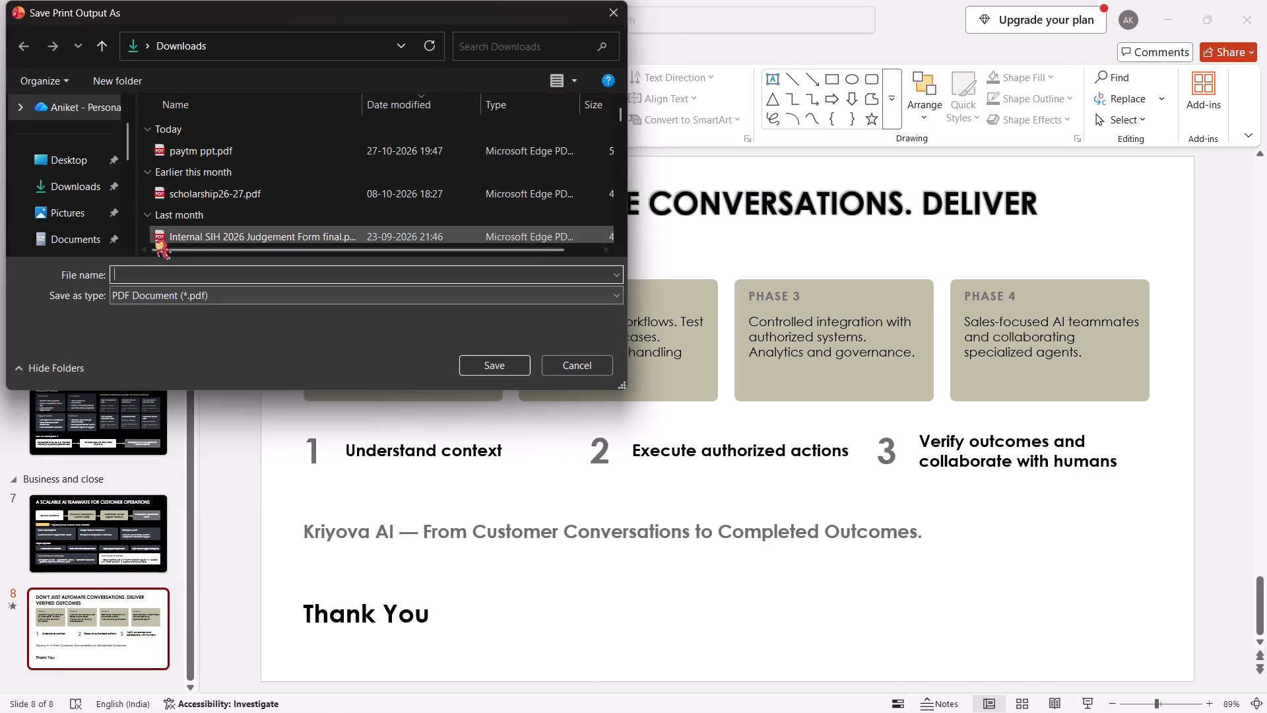
{"action": "left_click", "coordinate": [222, 277]}
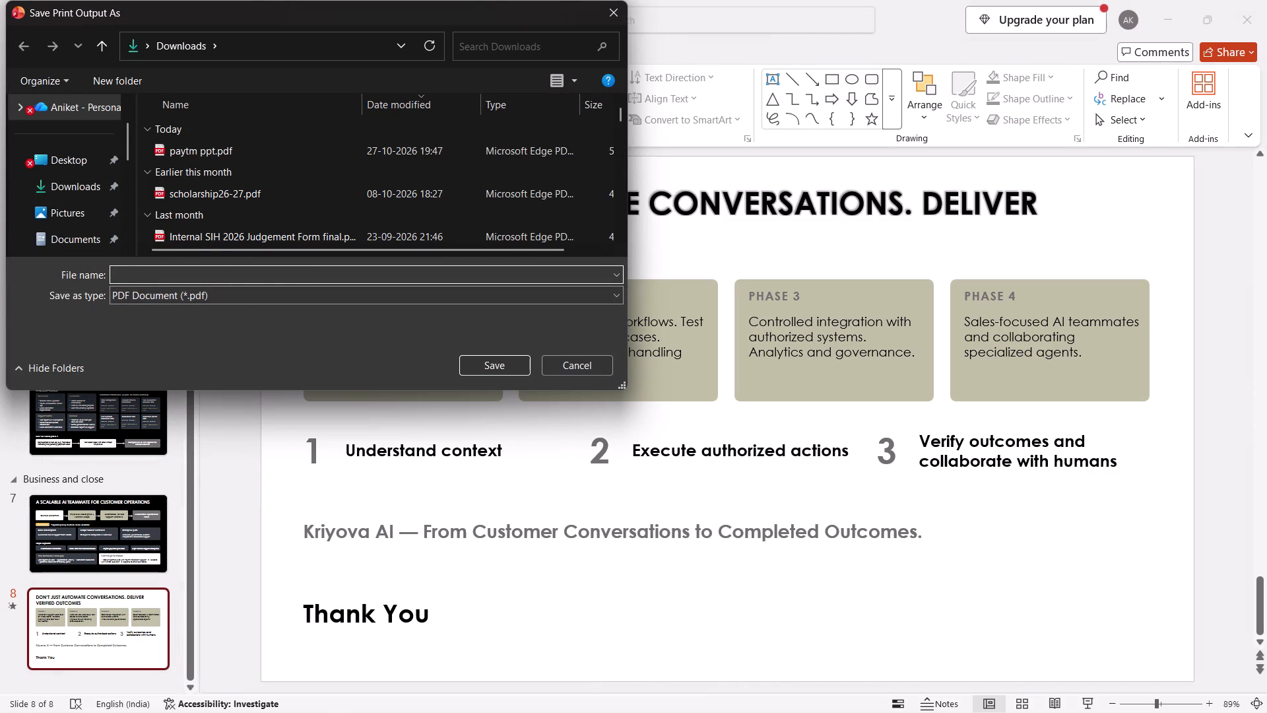
{"action": "type", "text": "paytm ppt"}
{"action": "key", "text": "space"}
{"action": "key", "text": "1"}
{"action": "key", "text": "Return"}
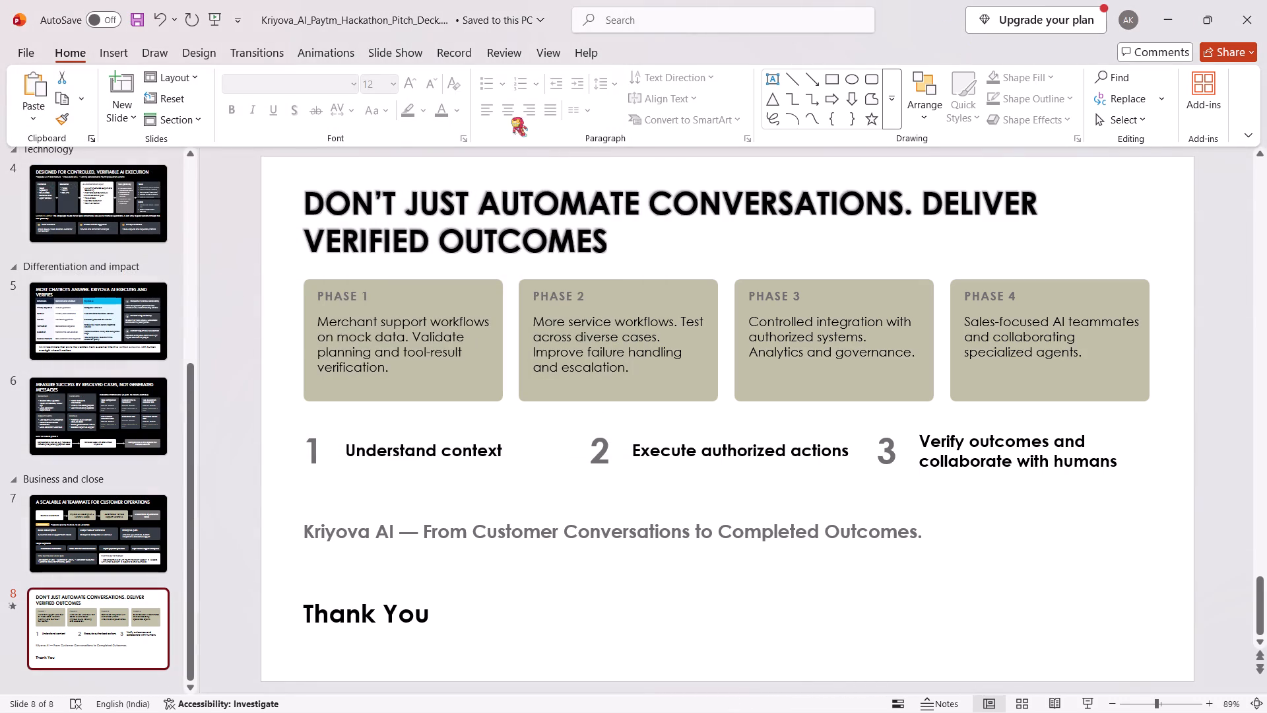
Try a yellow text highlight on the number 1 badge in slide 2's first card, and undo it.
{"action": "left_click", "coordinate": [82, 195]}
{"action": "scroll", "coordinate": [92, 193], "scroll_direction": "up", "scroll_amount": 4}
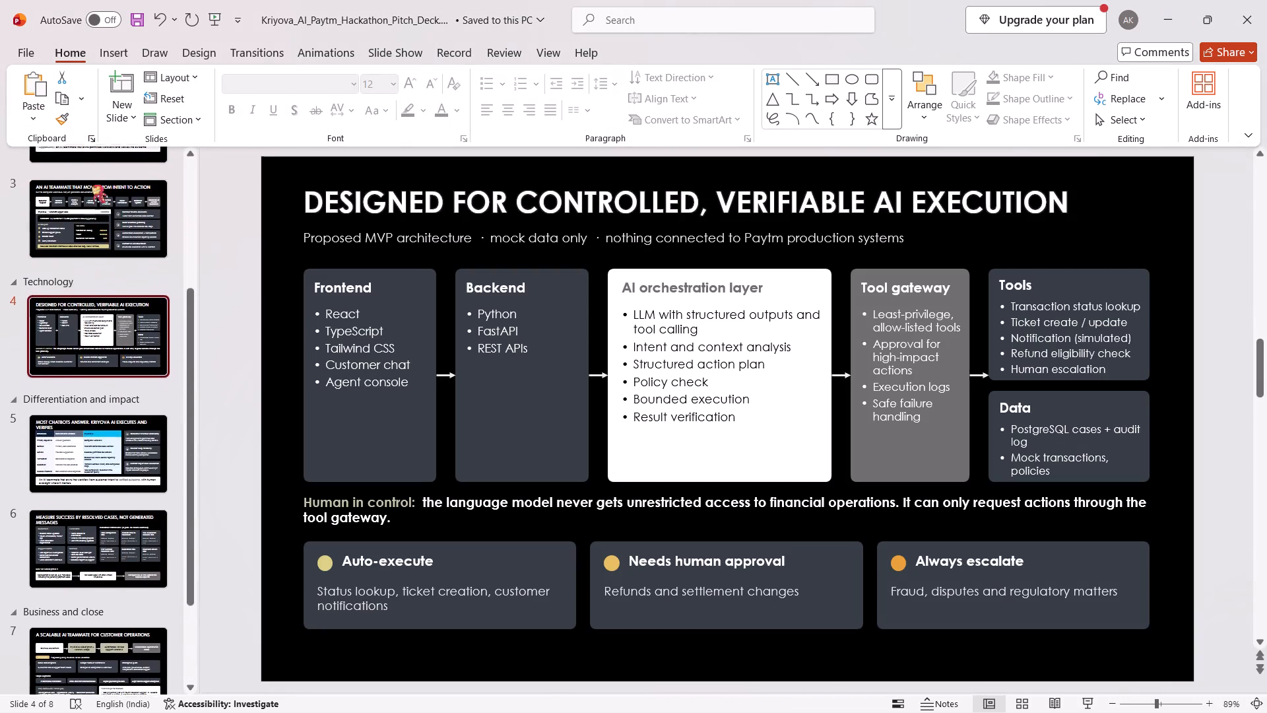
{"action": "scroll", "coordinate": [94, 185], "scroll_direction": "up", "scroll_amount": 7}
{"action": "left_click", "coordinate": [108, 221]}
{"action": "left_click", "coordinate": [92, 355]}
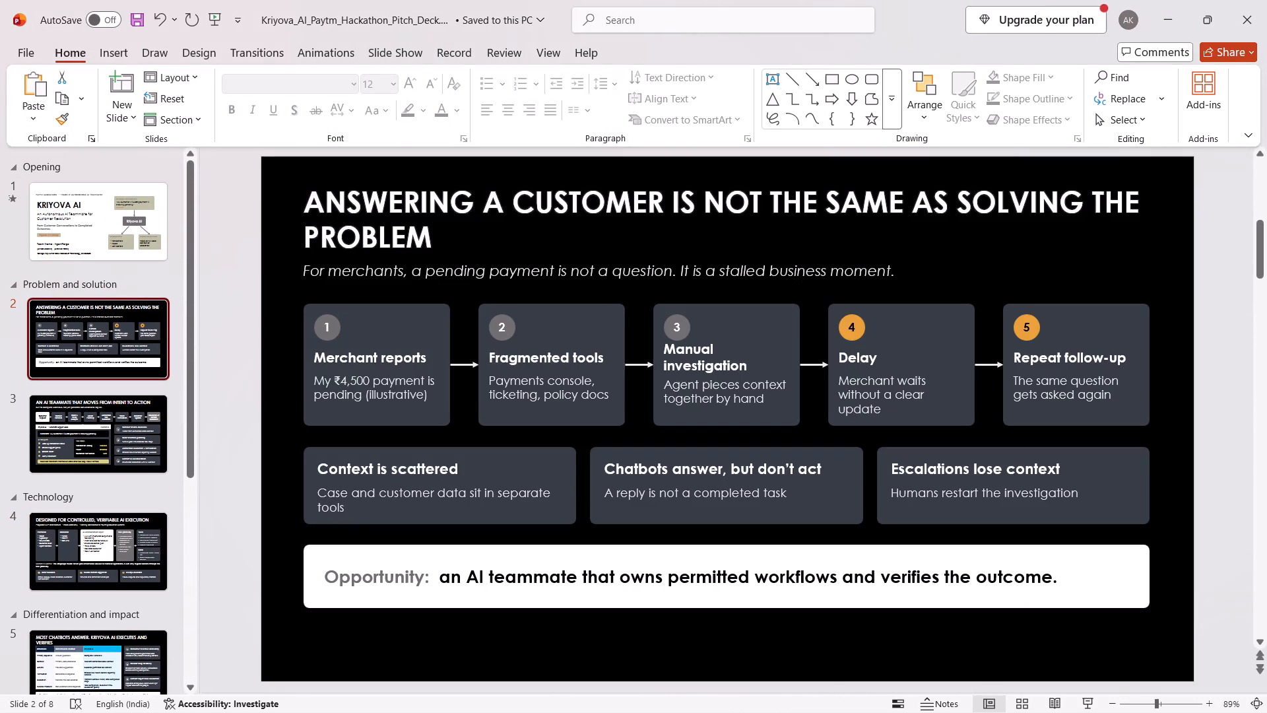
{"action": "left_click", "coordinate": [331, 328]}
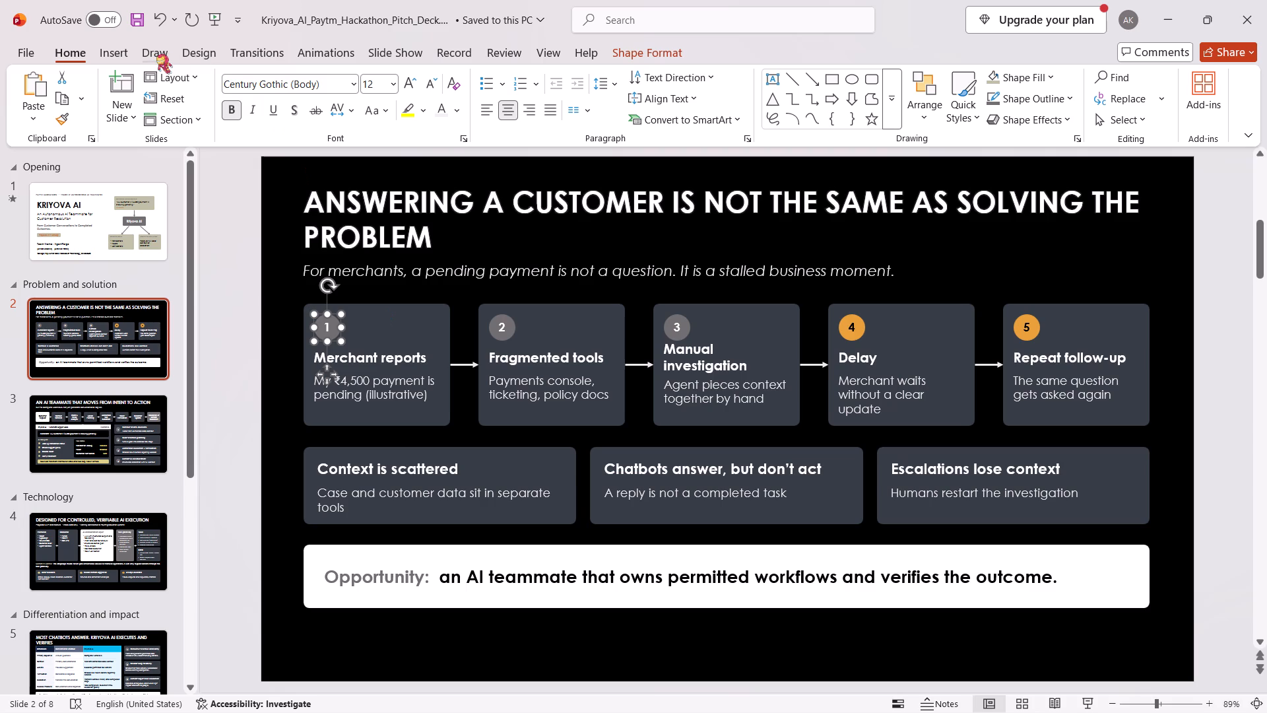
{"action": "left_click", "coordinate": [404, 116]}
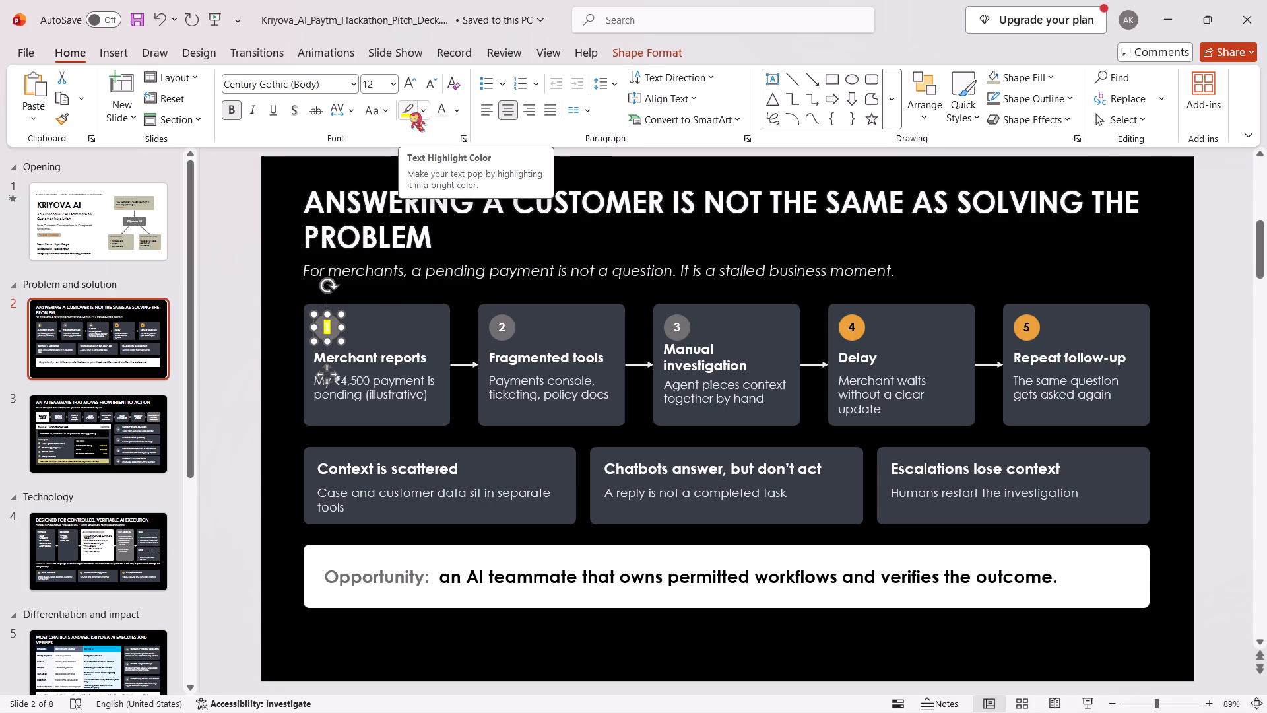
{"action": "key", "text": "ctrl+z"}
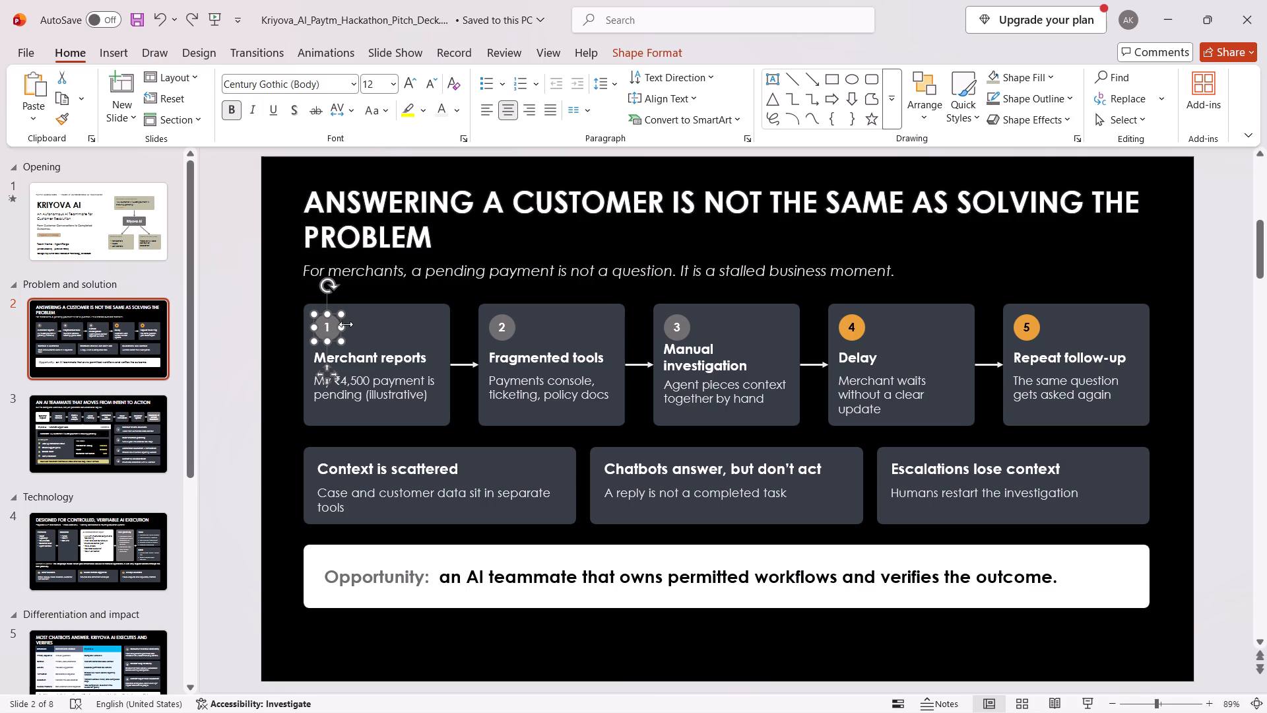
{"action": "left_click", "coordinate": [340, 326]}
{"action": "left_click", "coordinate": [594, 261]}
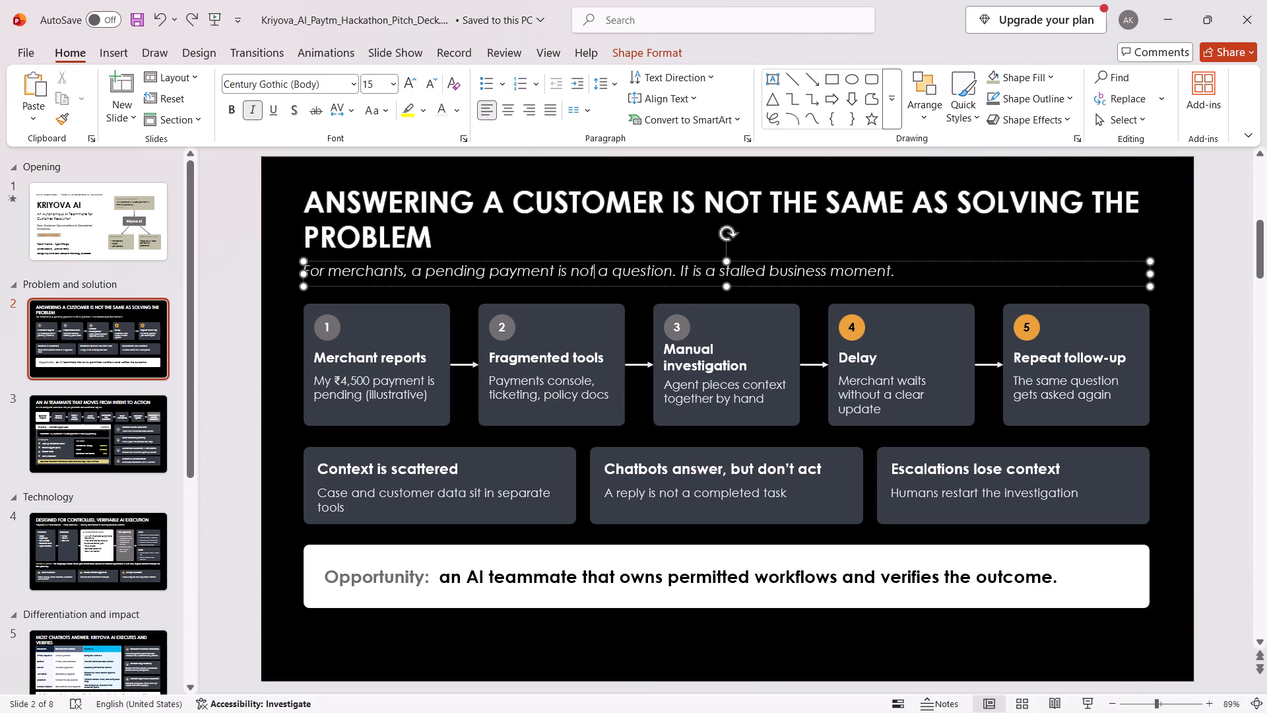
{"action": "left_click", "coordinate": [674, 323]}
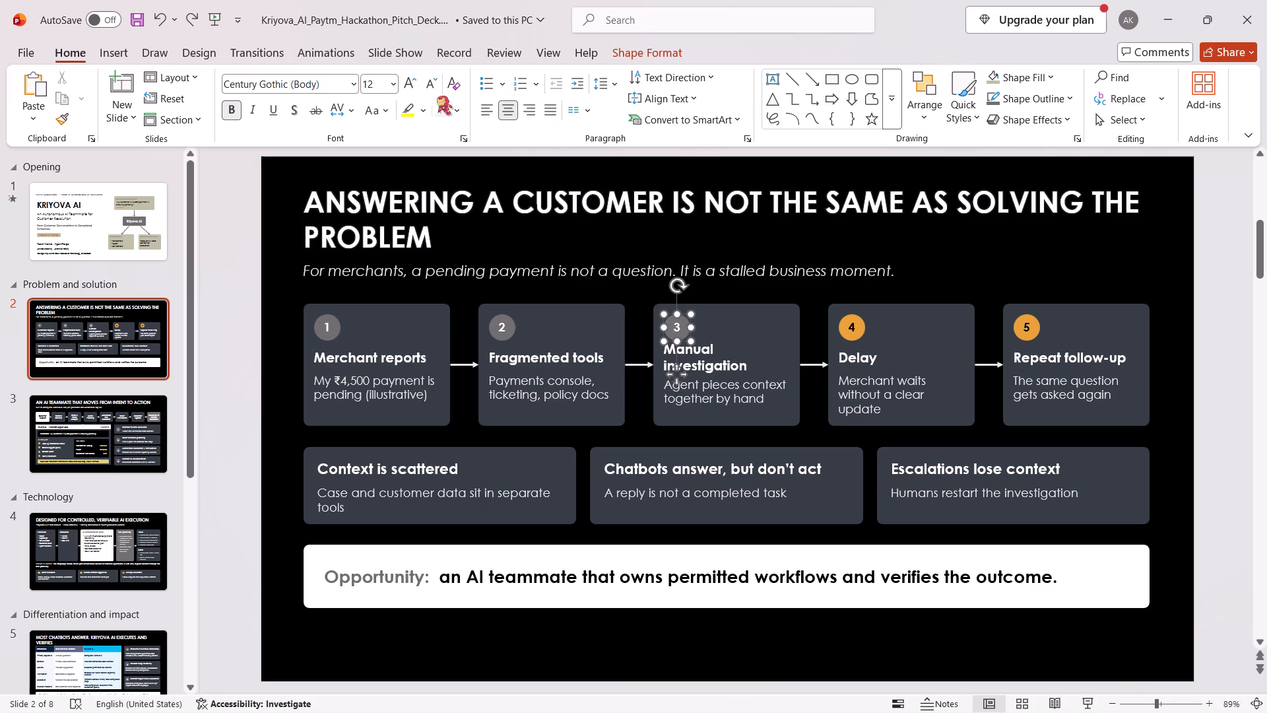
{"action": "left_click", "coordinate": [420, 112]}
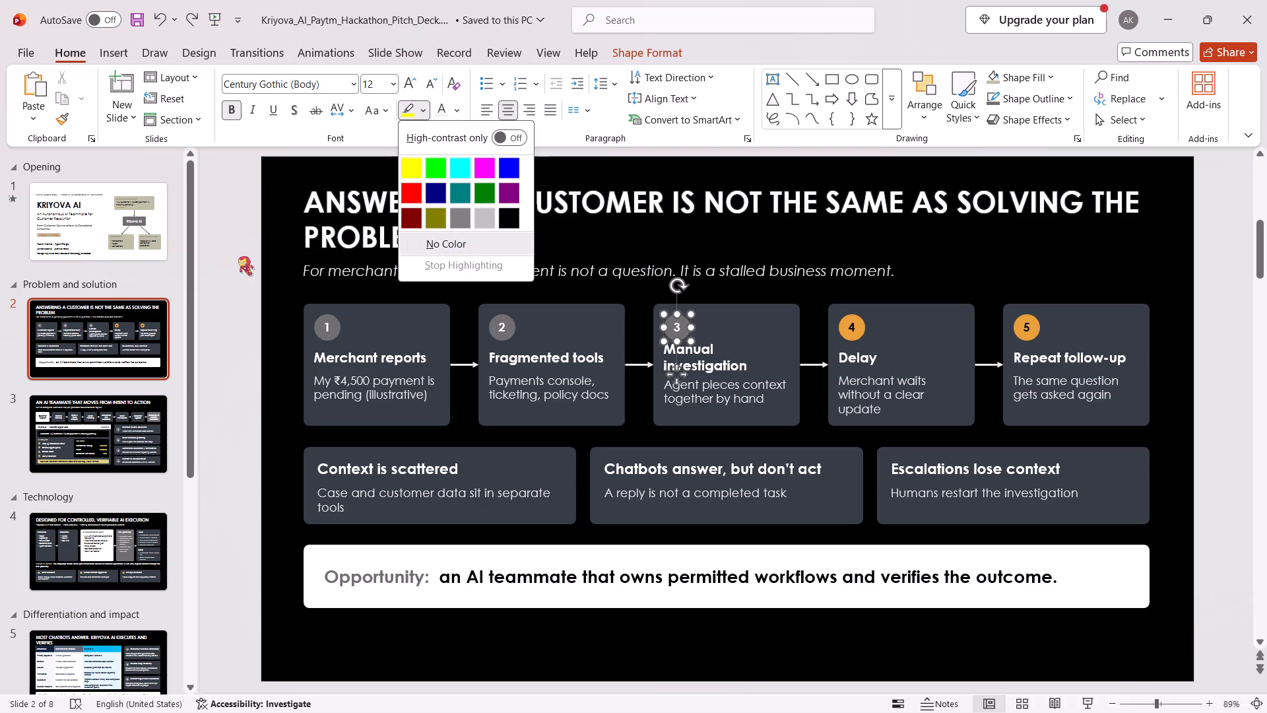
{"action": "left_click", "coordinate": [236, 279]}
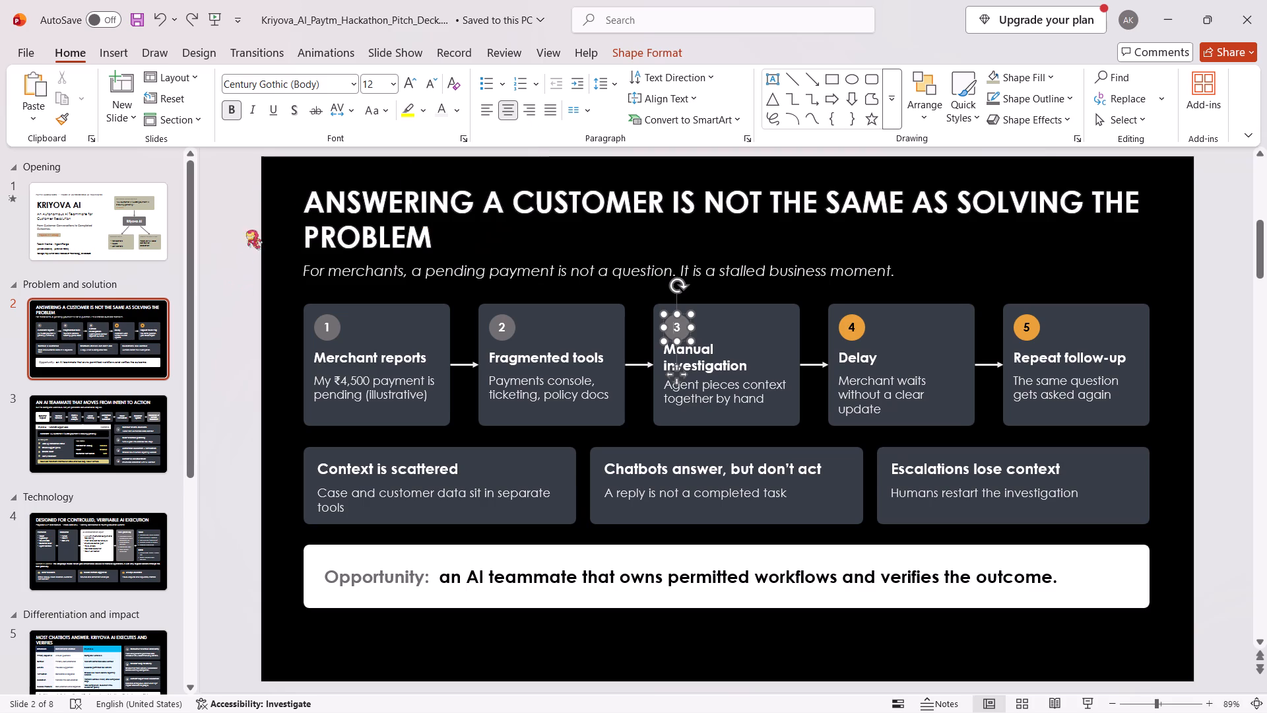
Switch to the open File Explorer window with the recent files list.
{"action": "key", "text": "super+Tab"}
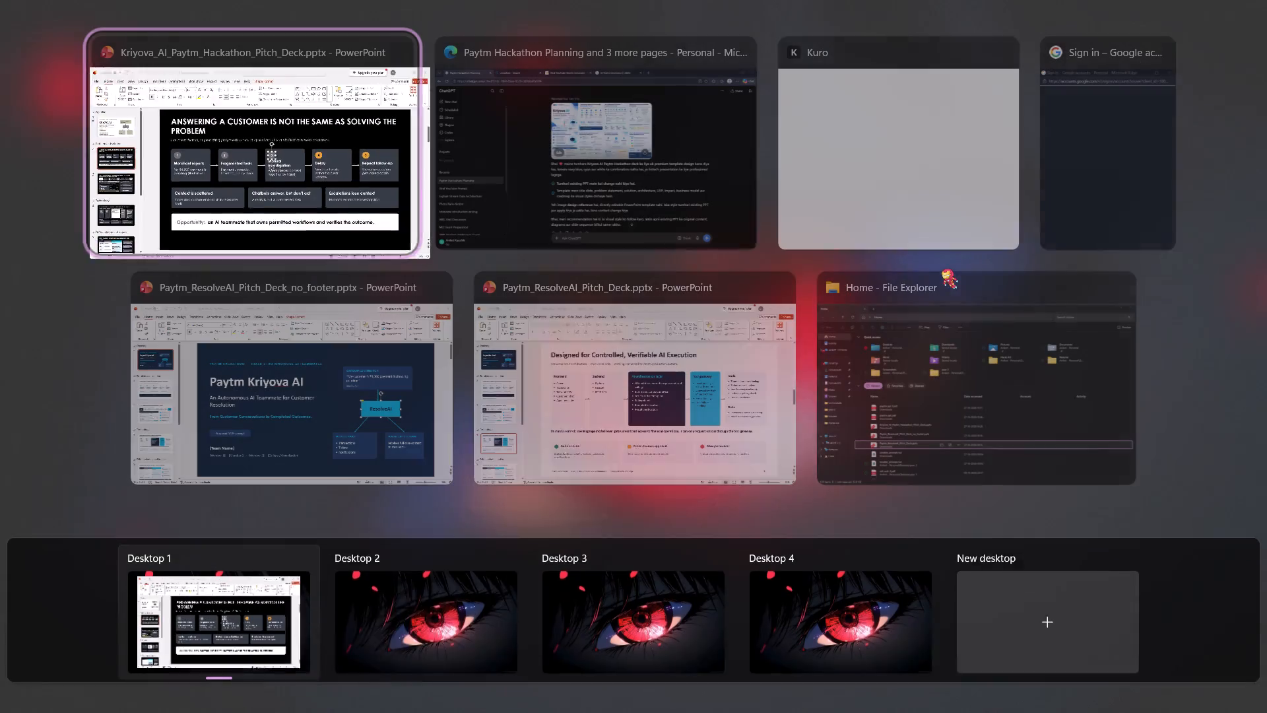
{"action": "left_click", "coordinate": [977, 468]}
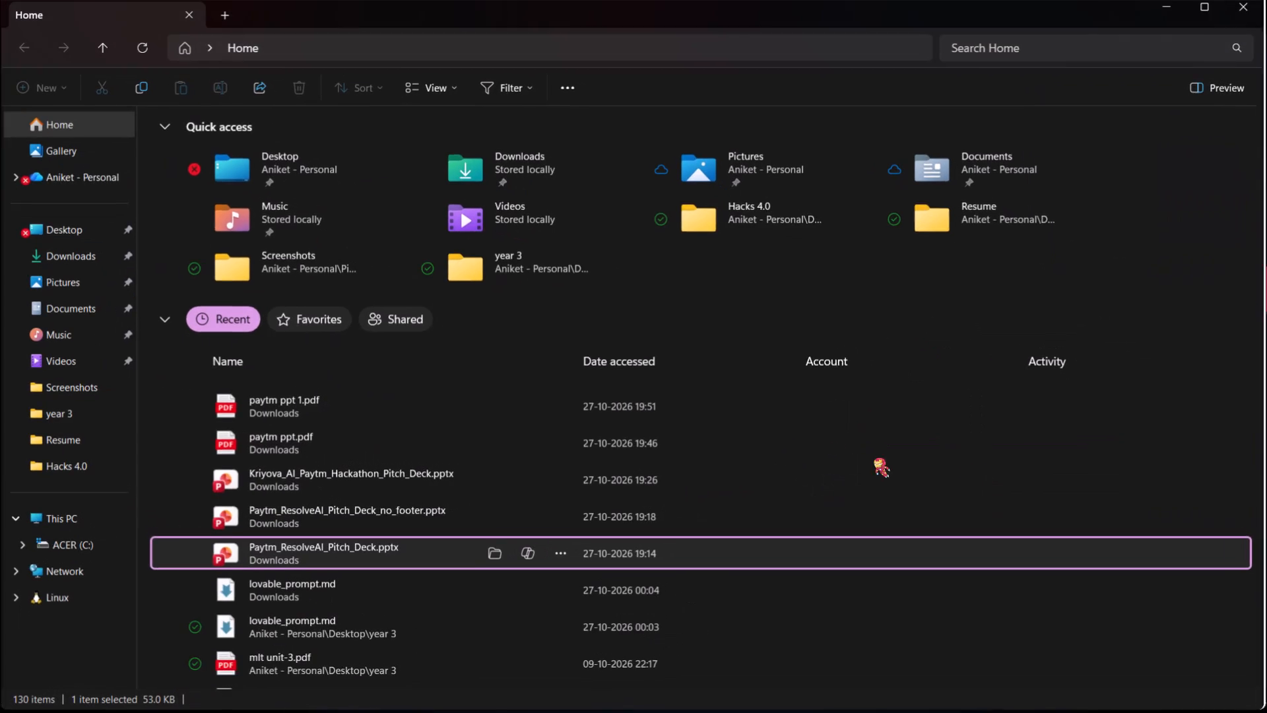
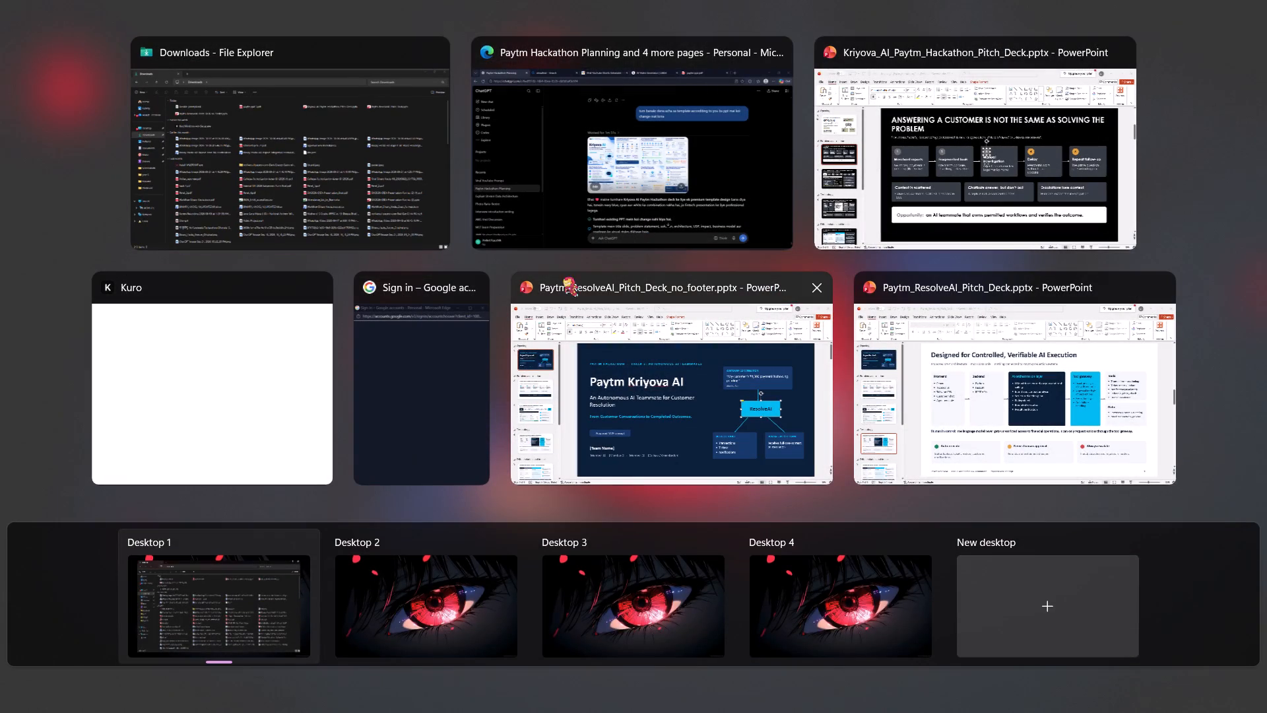
Switch to the open Paytm_ResolveAI_Pitch_Deck_no_footer presentation and look over its opening slide.
{"action": "left_click", "coordinate": [658, 322]}
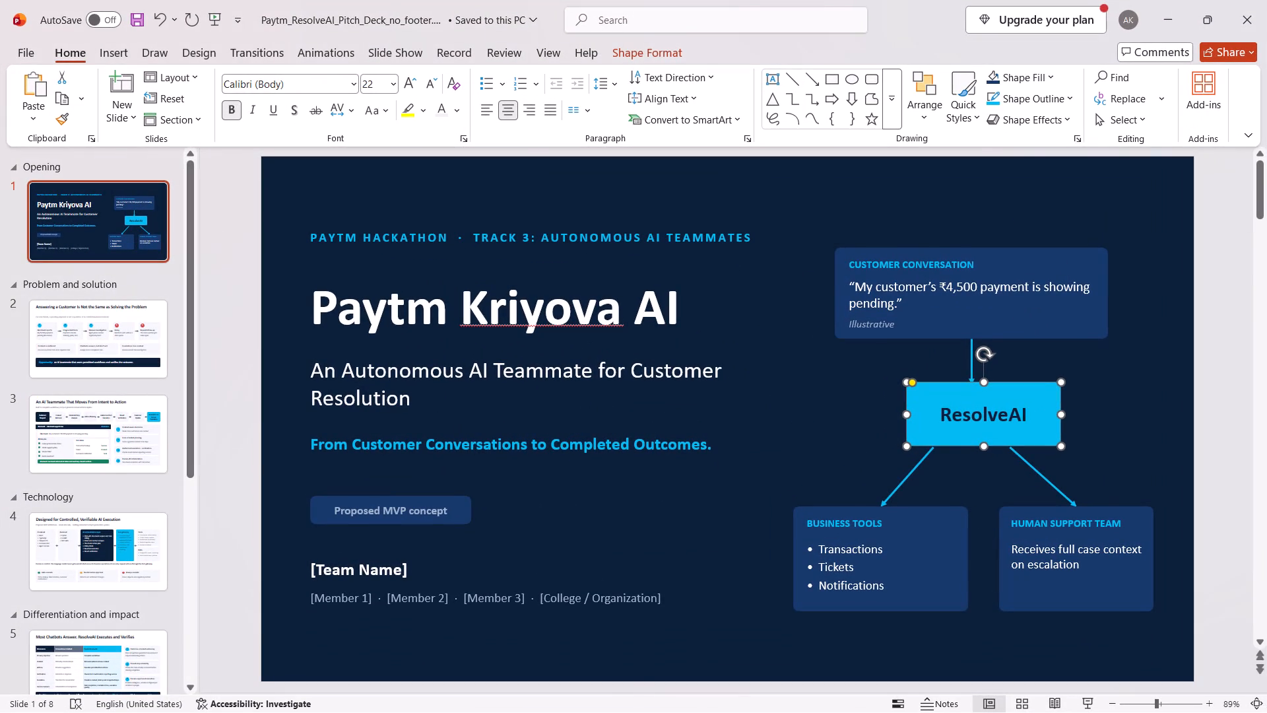
{"action": "scroll", "coordinate": [765, 342], "scroll_direction": "down", "scroll_amount": 3}
{"action": "scroll", "coordinate": [759, 313], "scroll_direction": "up", "scroll_amount": 6}
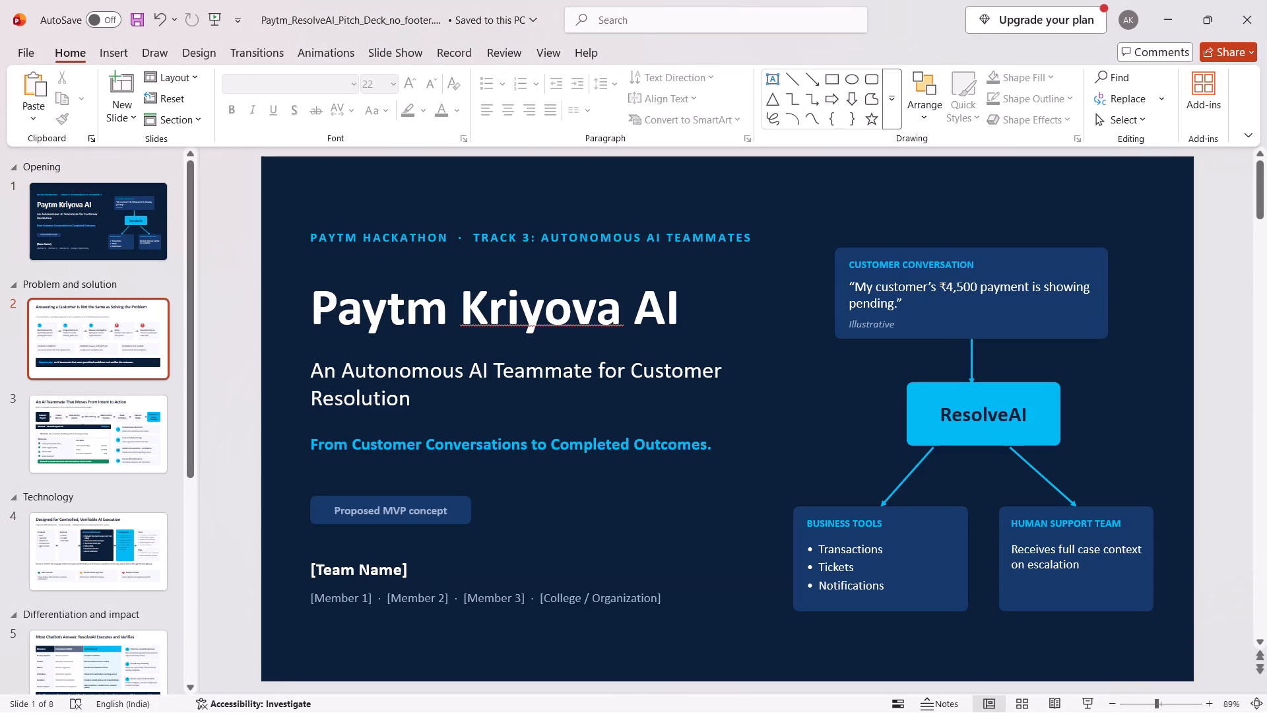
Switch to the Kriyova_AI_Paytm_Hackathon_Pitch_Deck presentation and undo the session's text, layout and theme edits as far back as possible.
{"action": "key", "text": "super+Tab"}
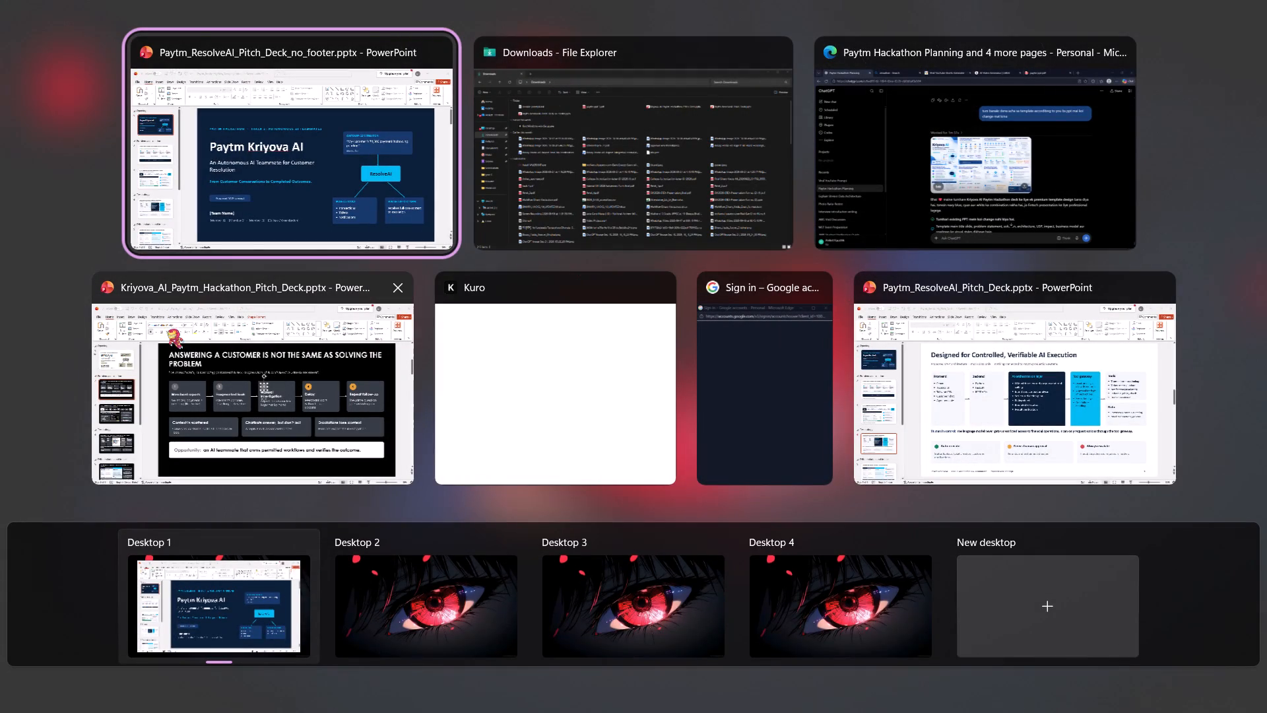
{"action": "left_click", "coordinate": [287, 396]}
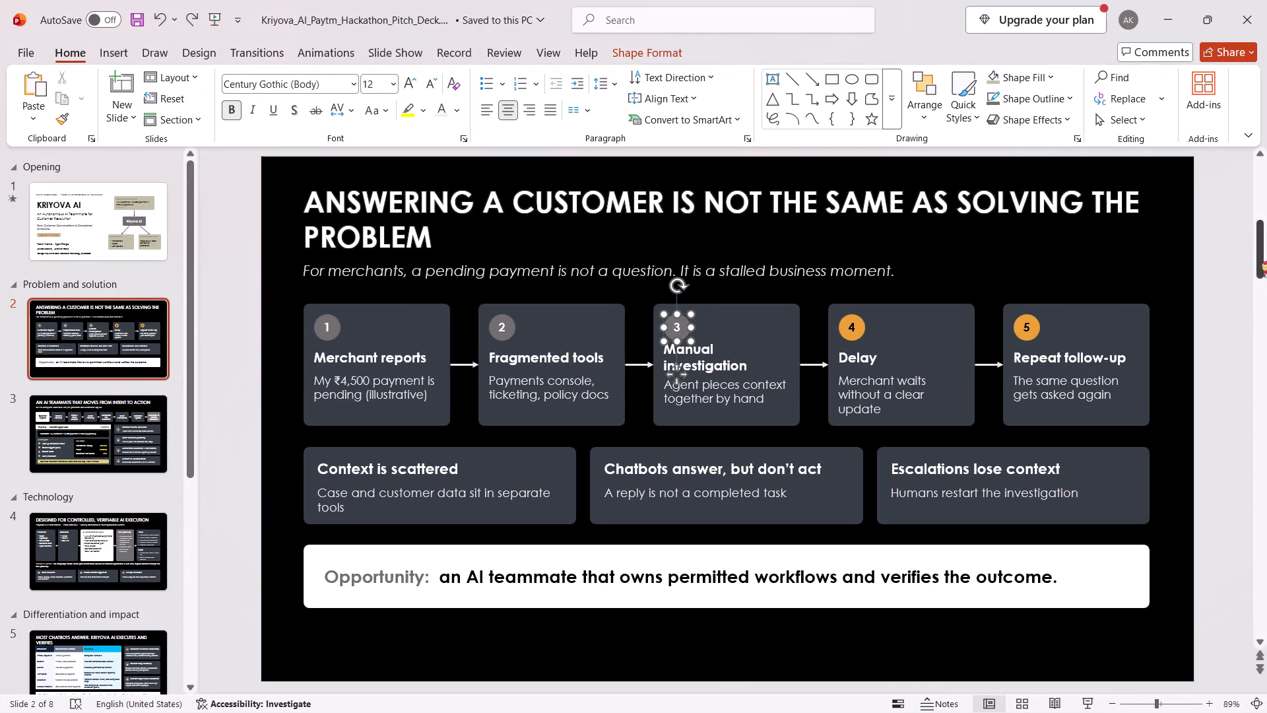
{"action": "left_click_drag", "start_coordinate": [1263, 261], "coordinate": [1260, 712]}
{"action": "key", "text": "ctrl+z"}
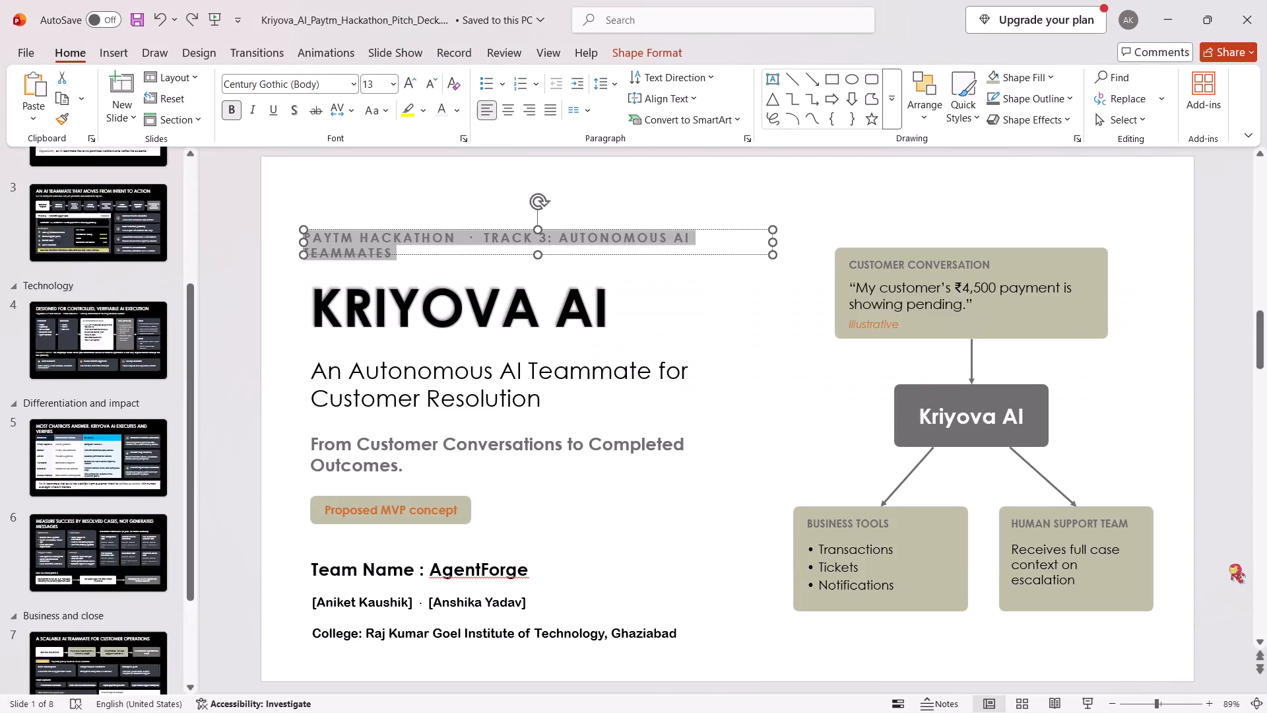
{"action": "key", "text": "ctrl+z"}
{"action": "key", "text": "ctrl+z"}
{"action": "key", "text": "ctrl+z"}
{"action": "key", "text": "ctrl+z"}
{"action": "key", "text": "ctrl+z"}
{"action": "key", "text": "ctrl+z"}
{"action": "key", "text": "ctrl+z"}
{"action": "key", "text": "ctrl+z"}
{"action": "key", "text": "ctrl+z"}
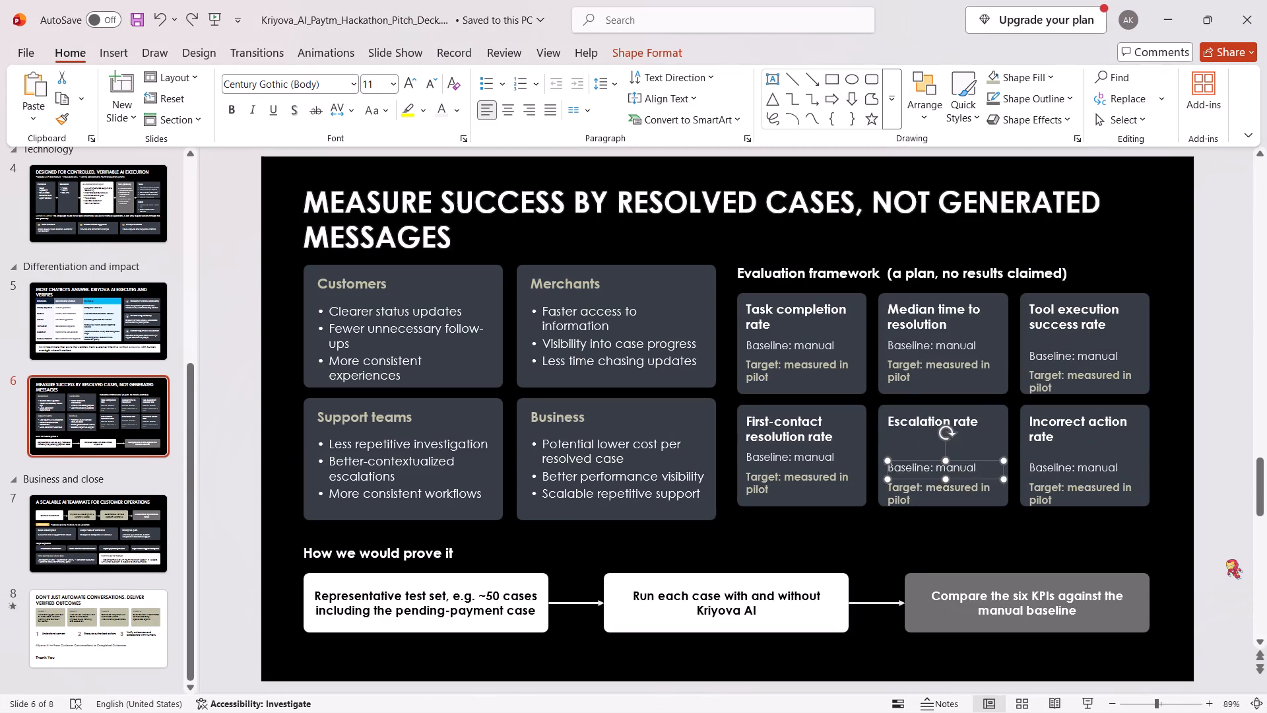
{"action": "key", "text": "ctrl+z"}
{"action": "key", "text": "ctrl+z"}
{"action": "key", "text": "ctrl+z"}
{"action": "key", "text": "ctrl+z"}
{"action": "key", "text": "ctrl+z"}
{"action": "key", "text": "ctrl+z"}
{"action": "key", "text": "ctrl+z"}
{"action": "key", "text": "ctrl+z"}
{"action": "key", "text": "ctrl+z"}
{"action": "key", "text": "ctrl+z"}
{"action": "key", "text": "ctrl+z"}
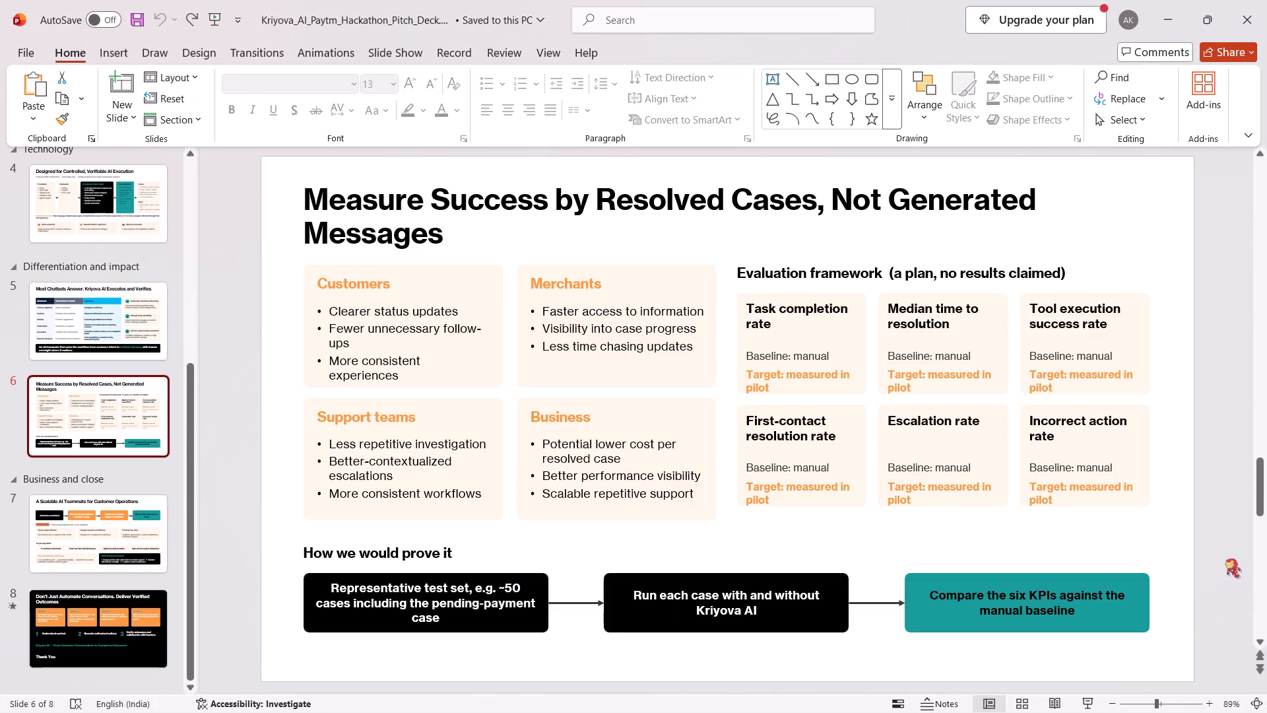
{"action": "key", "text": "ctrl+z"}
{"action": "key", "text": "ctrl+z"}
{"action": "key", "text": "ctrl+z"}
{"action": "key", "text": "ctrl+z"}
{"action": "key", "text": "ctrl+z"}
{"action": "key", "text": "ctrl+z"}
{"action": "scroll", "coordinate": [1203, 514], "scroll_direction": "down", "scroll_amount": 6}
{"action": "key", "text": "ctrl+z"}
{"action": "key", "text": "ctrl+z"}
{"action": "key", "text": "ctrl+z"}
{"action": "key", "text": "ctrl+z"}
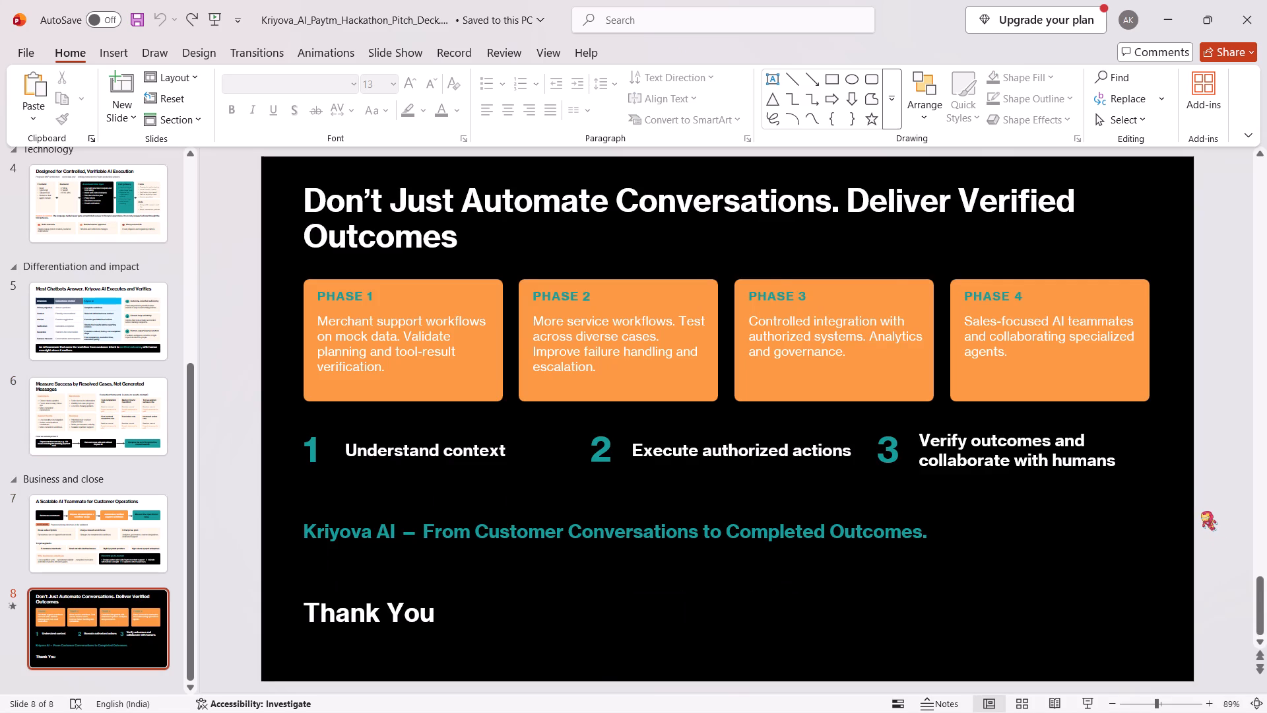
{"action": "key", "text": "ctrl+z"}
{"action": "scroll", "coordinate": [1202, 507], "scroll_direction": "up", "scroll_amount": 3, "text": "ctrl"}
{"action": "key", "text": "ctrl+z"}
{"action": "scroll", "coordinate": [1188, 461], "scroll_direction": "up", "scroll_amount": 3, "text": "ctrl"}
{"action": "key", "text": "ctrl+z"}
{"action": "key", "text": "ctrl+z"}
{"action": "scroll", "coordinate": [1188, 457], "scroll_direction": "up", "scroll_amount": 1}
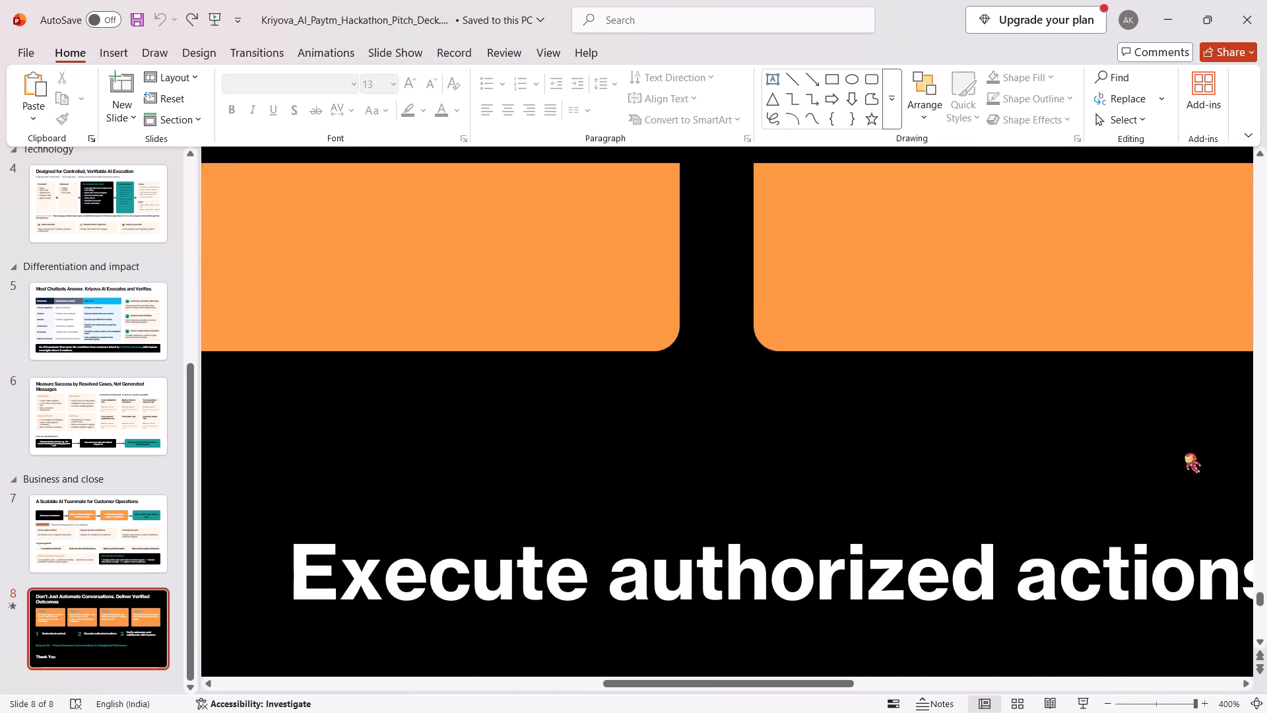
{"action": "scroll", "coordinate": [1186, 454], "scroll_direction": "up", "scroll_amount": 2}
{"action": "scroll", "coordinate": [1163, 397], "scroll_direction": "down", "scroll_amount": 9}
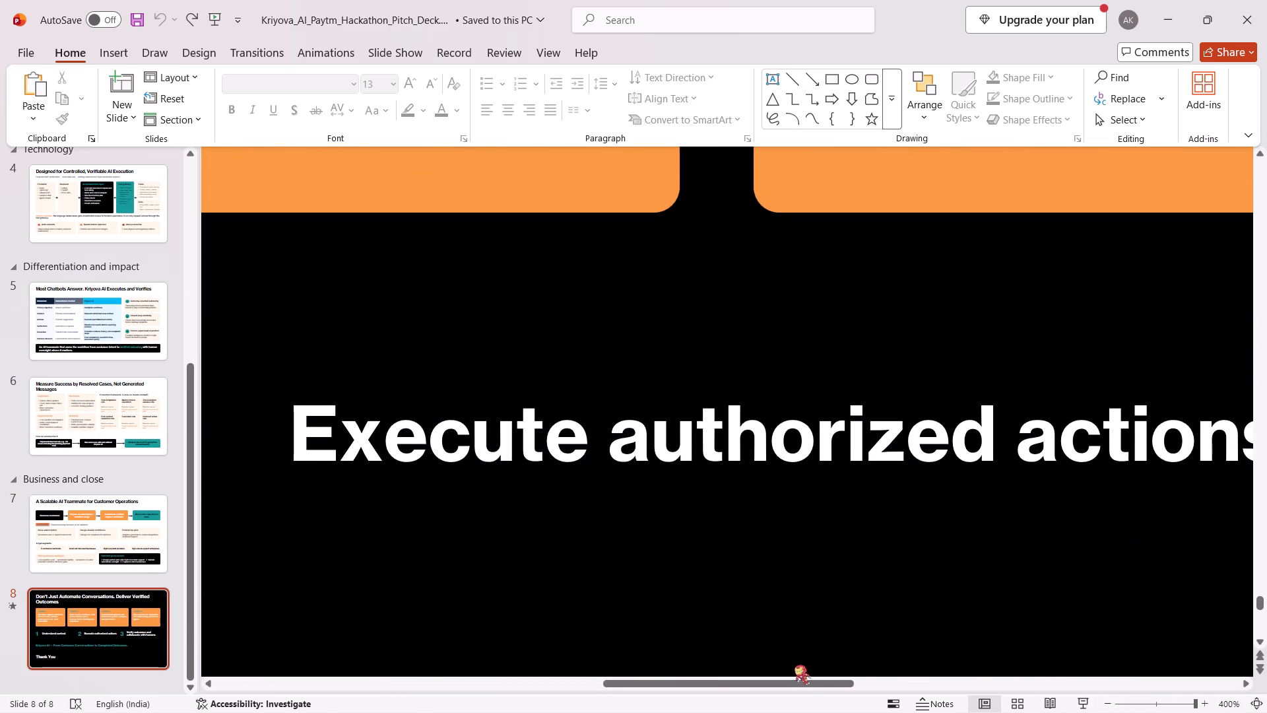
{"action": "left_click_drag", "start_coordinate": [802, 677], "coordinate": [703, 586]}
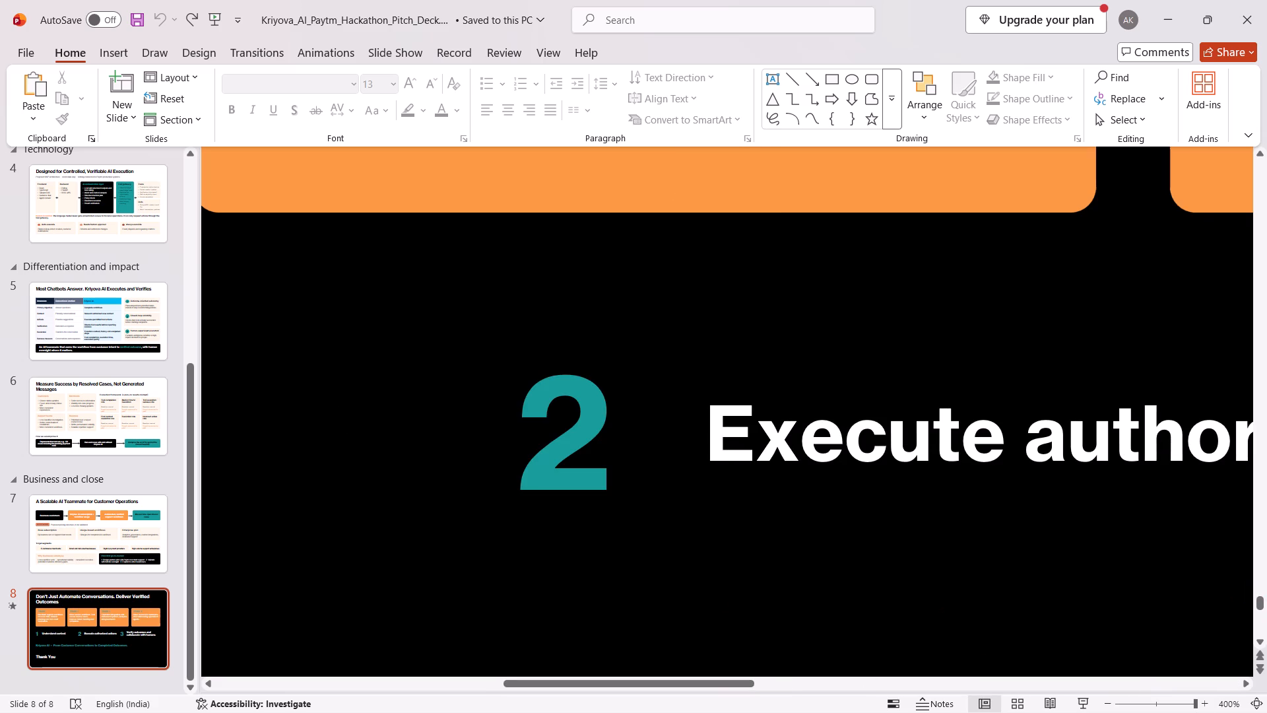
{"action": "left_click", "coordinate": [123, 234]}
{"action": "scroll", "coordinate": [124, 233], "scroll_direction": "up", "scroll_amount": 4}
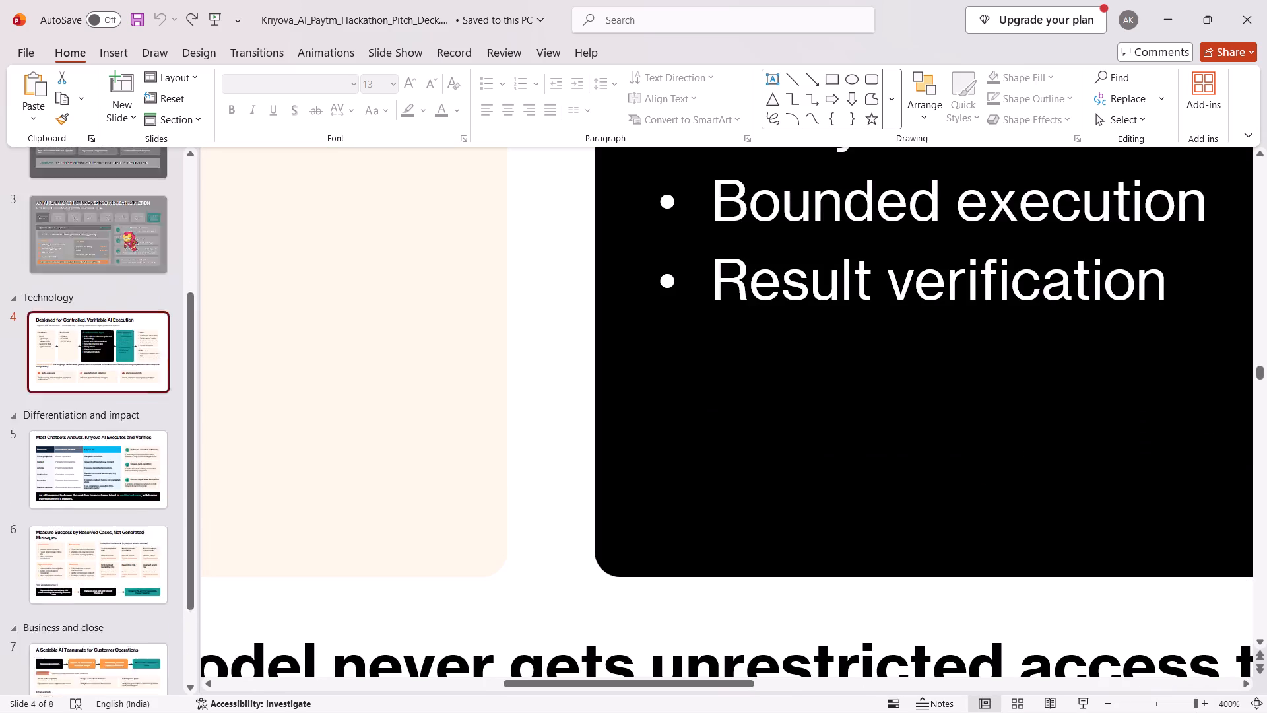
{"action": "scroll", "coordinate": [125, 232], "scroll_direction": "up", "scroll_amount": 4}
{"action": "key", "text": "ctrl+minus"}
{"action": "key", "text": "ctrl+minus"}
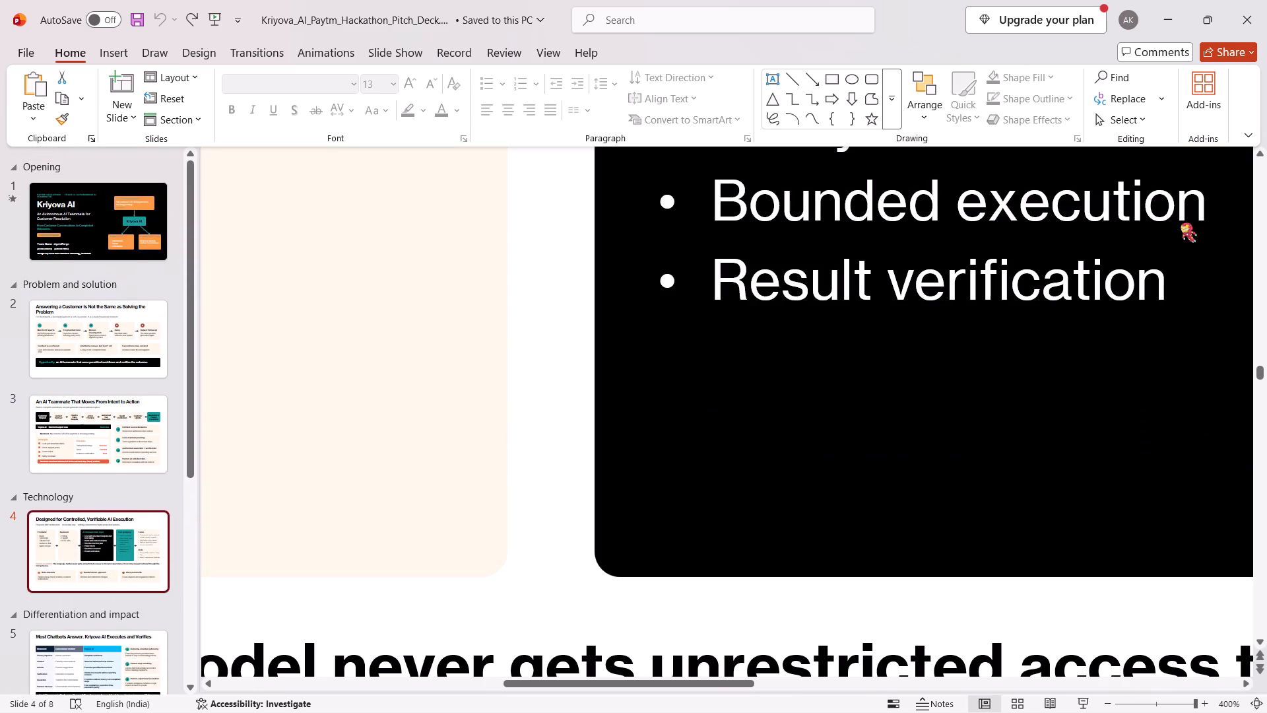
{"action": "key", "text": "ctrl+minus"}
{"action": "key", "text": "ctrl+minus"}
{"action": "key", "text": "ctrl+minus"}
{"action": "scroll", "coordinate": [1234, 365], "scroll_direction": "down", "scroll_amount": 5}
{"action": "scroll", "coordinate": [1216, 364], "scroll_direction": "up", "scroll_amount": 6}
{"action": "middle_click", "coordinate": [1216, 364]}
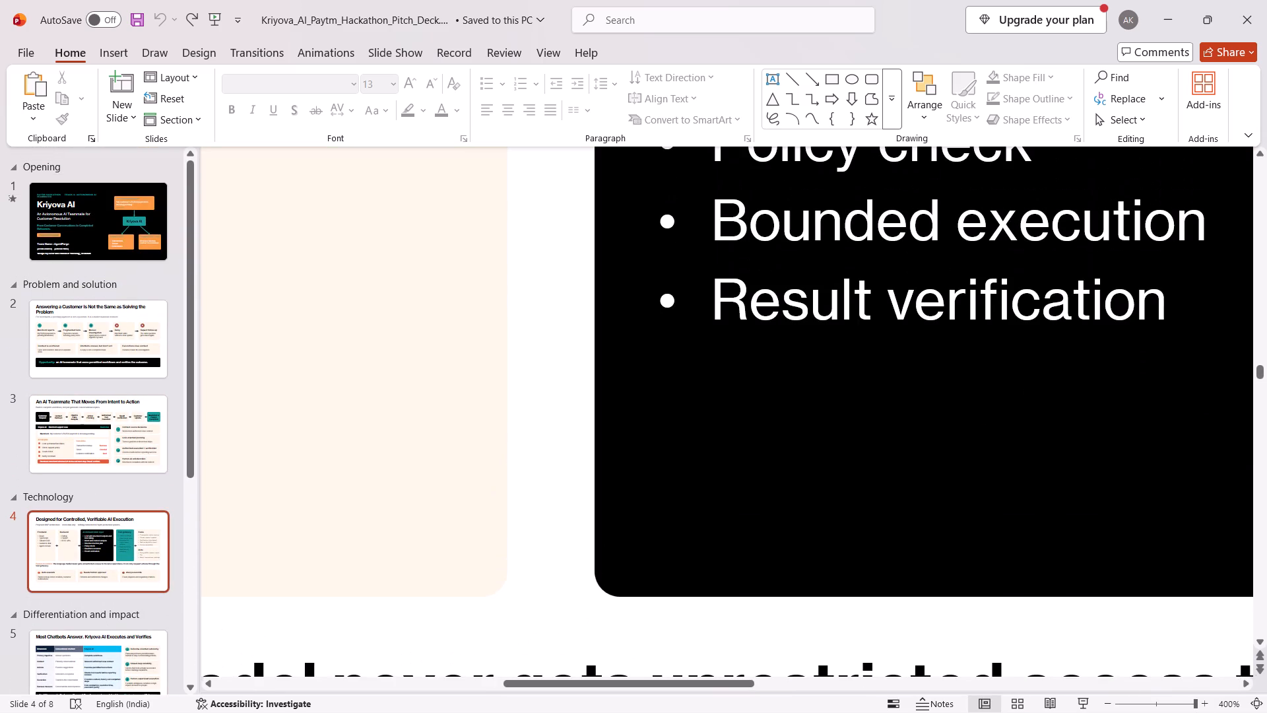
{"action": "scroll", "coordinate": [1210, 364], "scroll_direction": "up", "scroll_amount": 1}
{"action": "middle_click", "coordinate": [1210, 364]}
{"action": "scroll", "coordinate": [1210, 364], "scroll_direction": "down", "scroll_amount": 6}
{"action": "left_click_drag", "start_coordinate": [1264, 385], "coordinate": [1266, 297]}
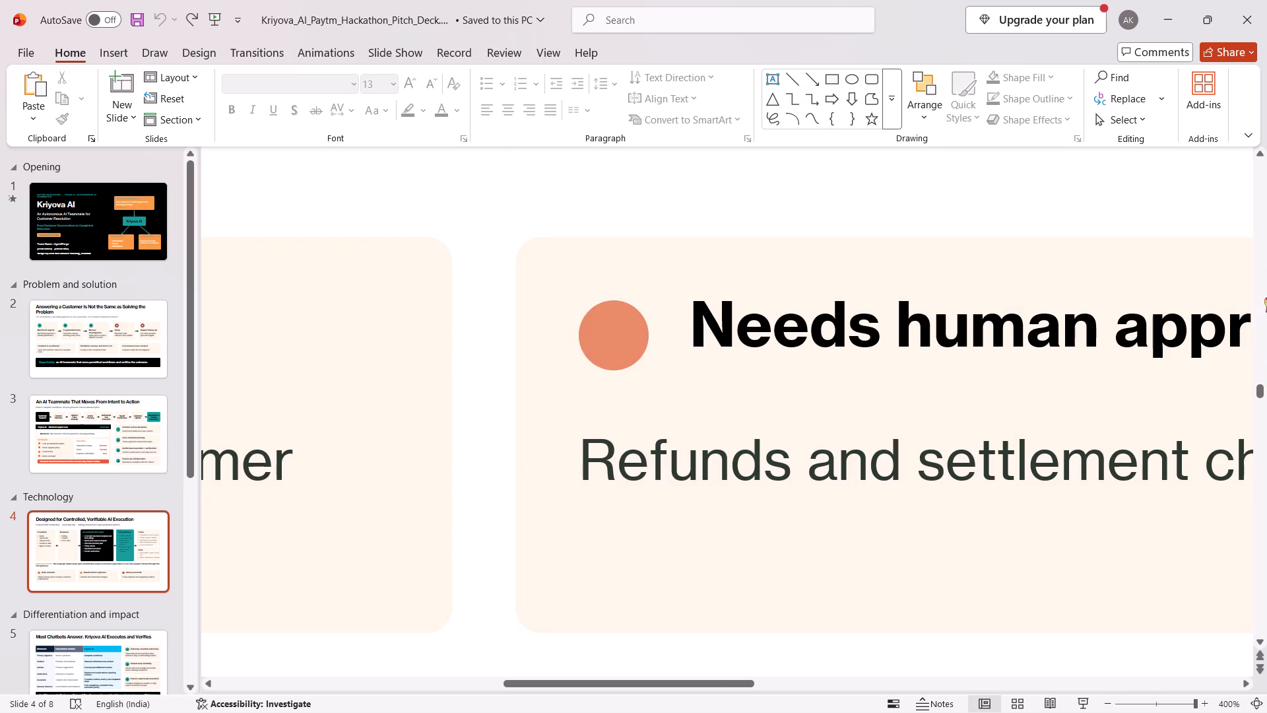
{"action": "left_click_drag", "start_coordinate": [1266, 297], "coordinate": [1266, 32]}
Close the Kriyova_AI_Paytm_Hackathon_Pitch_Deck presentation without saving its changes.
{"action": "left_click", "coordinate": [1260, 3]}
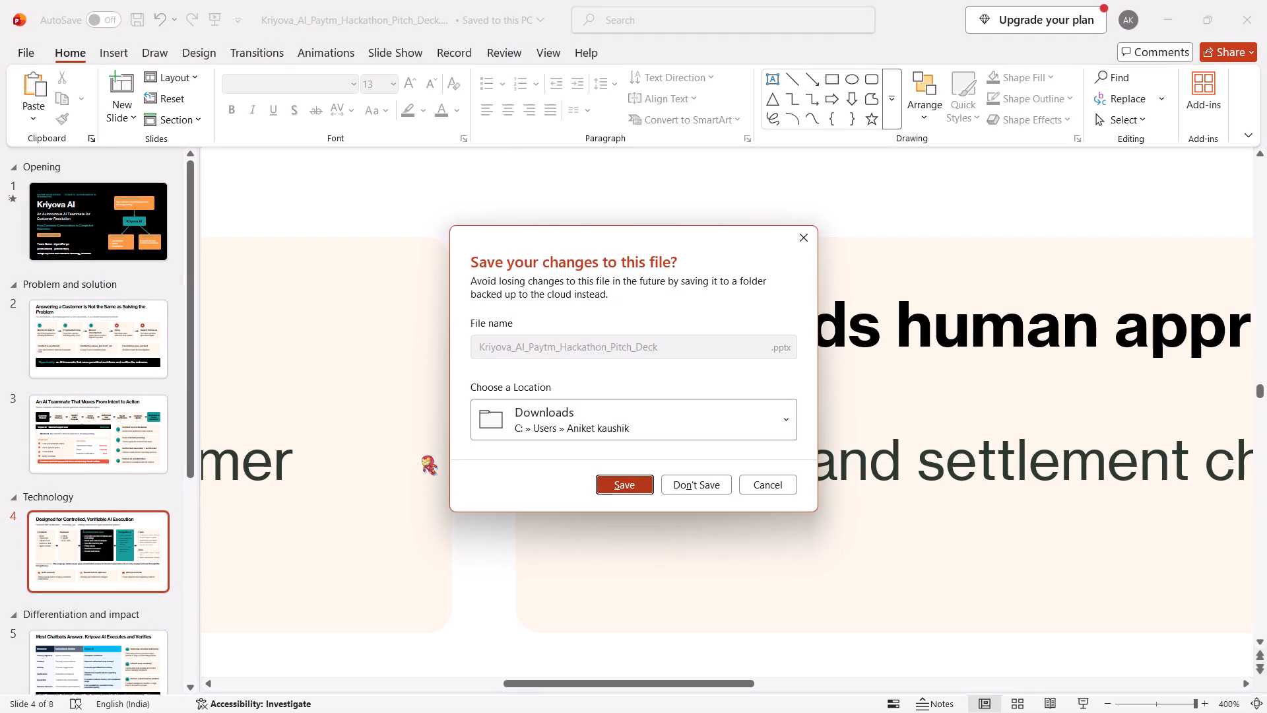
{"action": "left_click", "coordinate": [701, 491]}
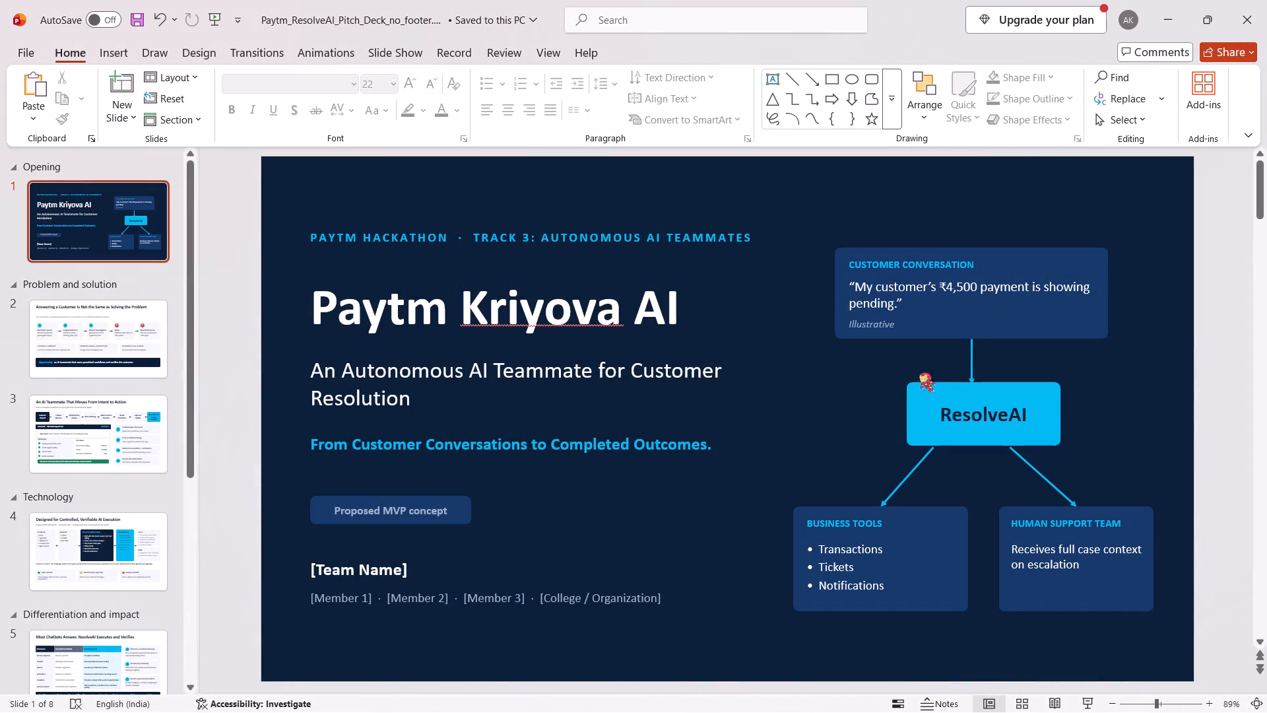
Minimize the no-footer deck and reopen Kriyova_AI_Paytm_Hackathon_Pitch_Deck.pptx from File Explorer's recent files.
{"action": "left_click", "coordinate": [1169, 22]}
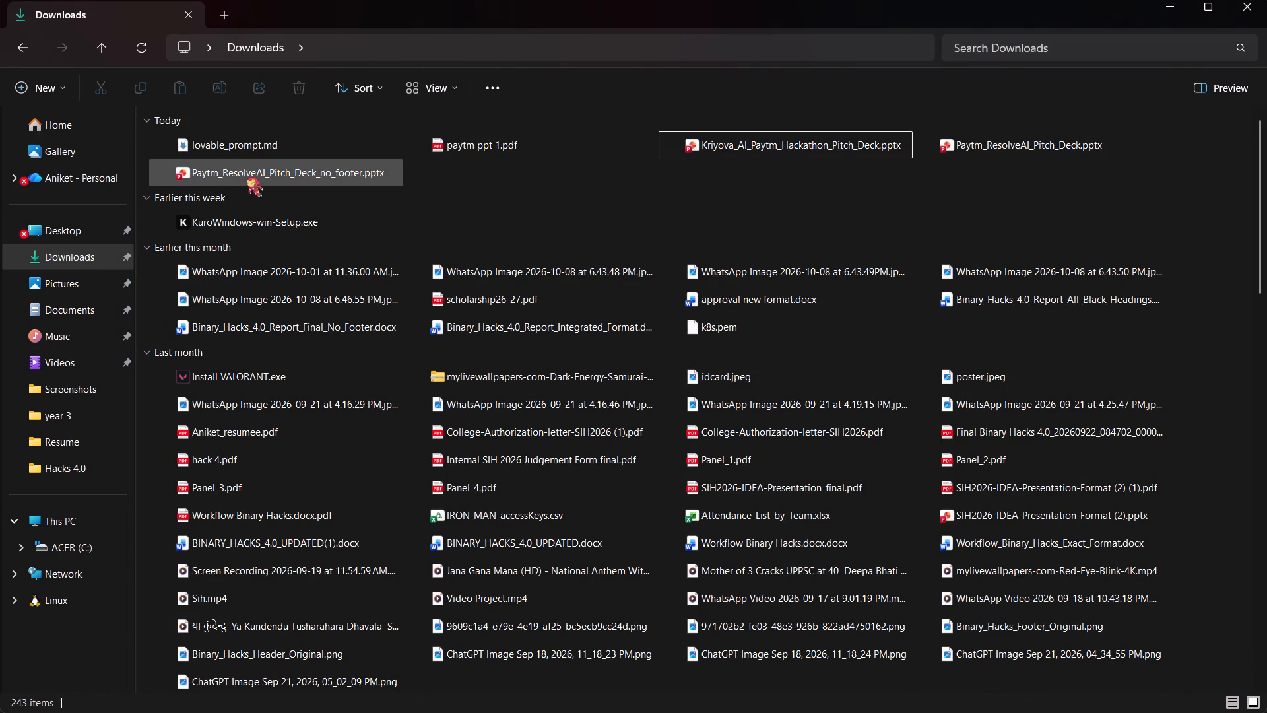
{"action": "left_click", "coordinate": [62, 234]}
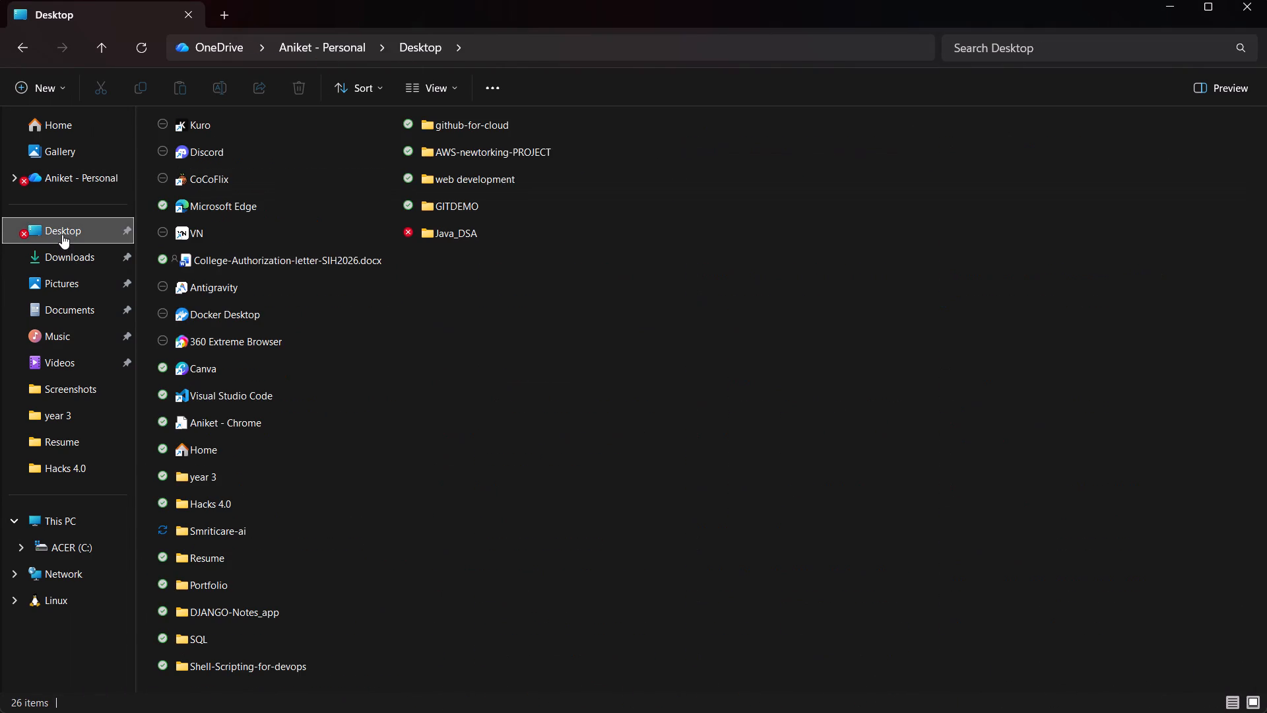
{"action": "left_click", "coordinate": [68, 136]}
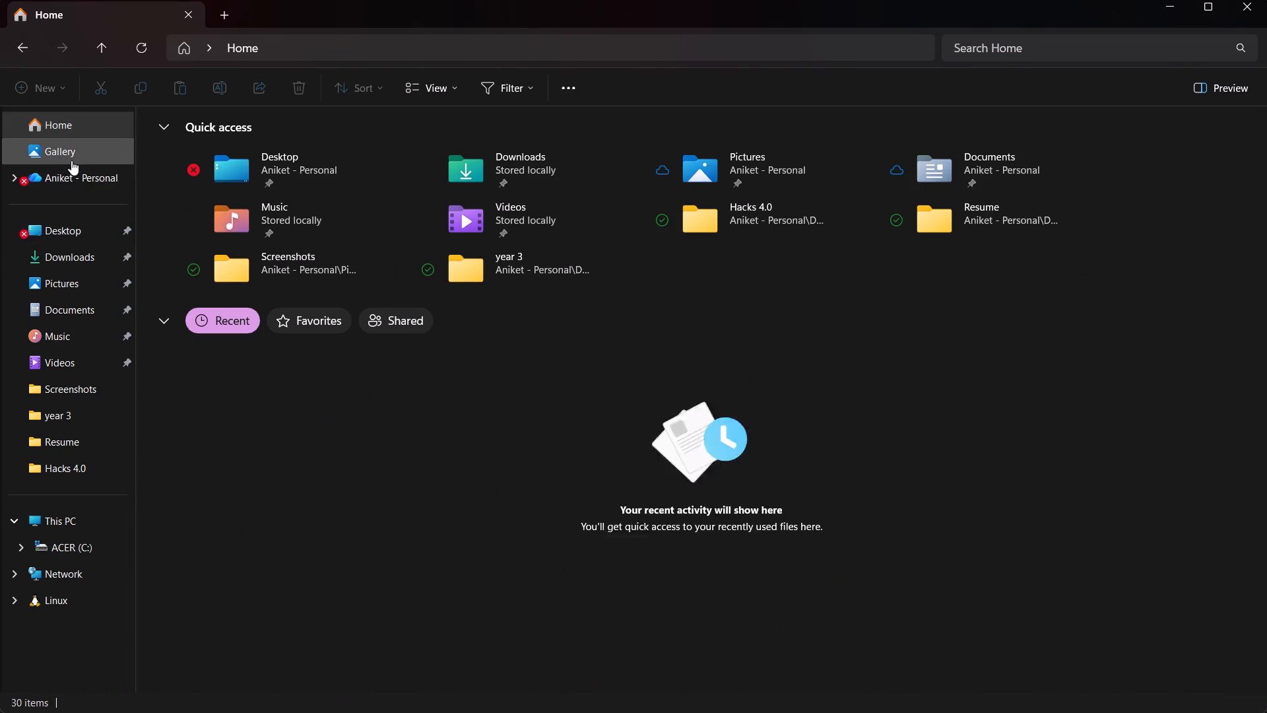
{"action": "double_click", "coordinate": [339, 451]}
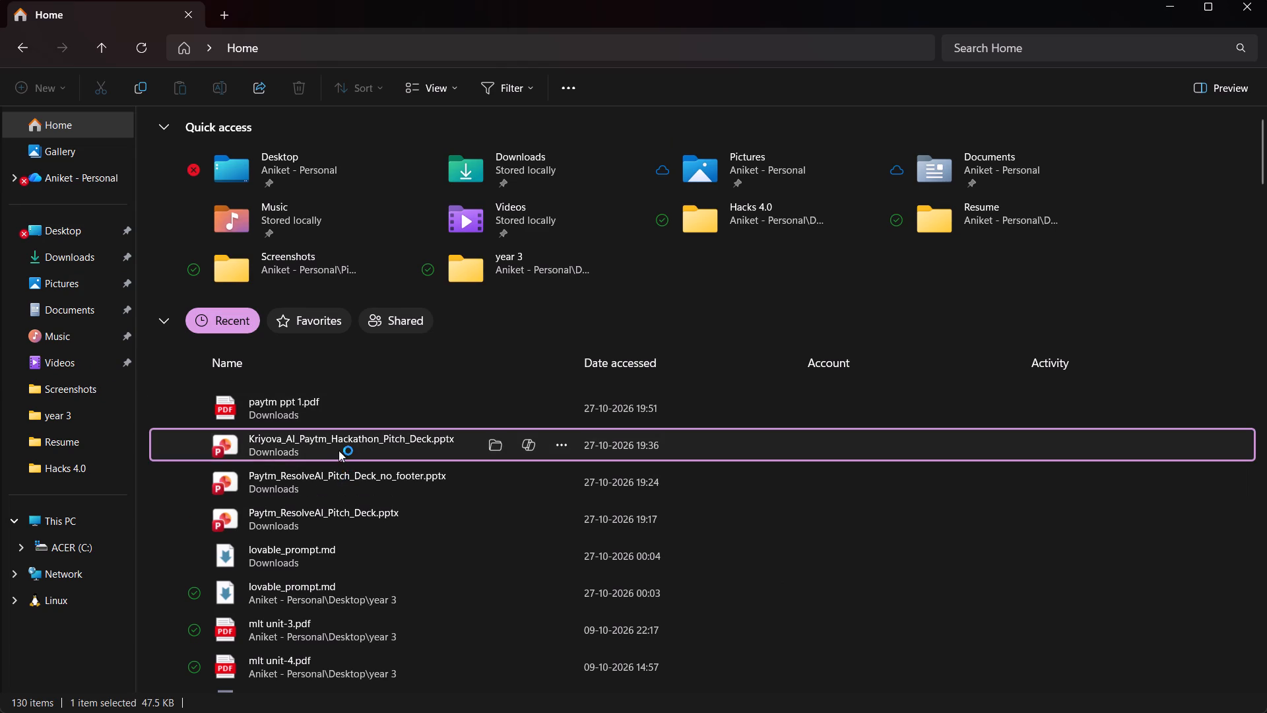
{"action": "left_click_drag", "start_coordinate": [371, 437], "coordinate": [374, 423]}
{"action": "double_click", "coordinate": [370, 413]}
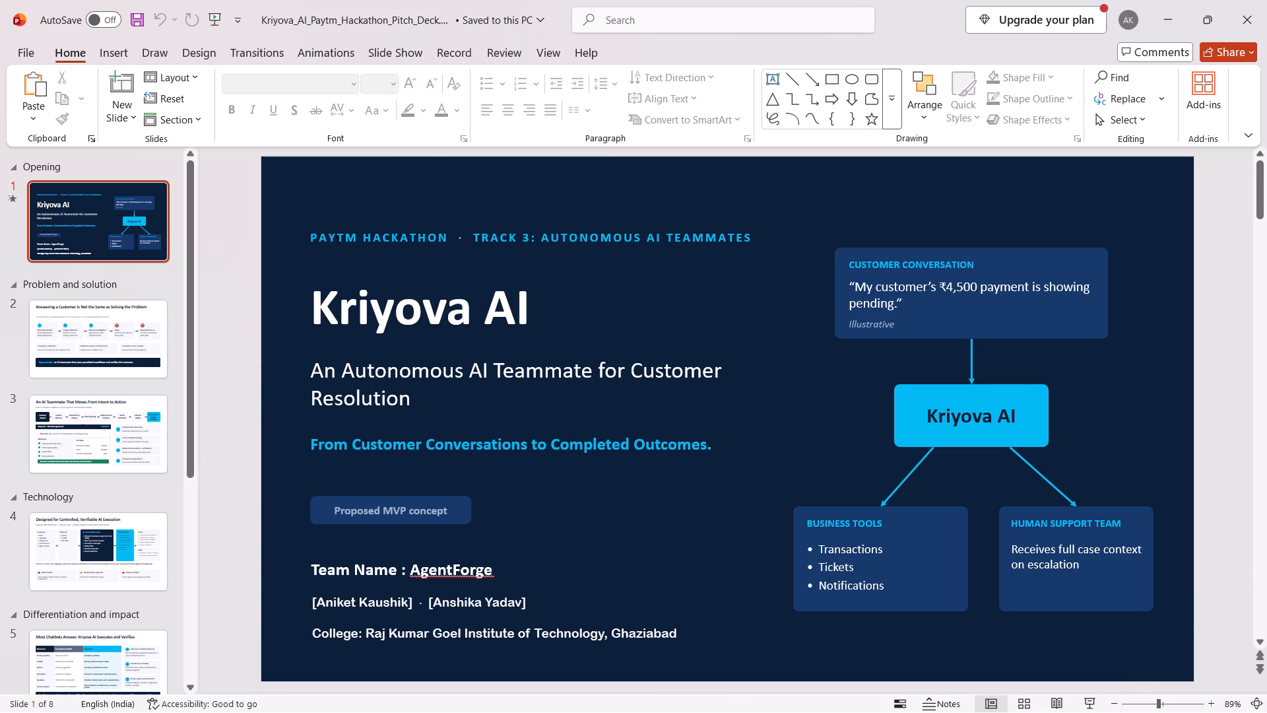
Delete the "[Team Name]" placeholder and the "Questions?" text box from the closing slide 8.
{"action": "scroll", "coordinate": [787, 306], "scroll_direction": "down", "scroll_amount": 1}
{"action": "scroll", "coordinate": [785, 293], "scroll_direction": "up", "scroll_amount": 2}
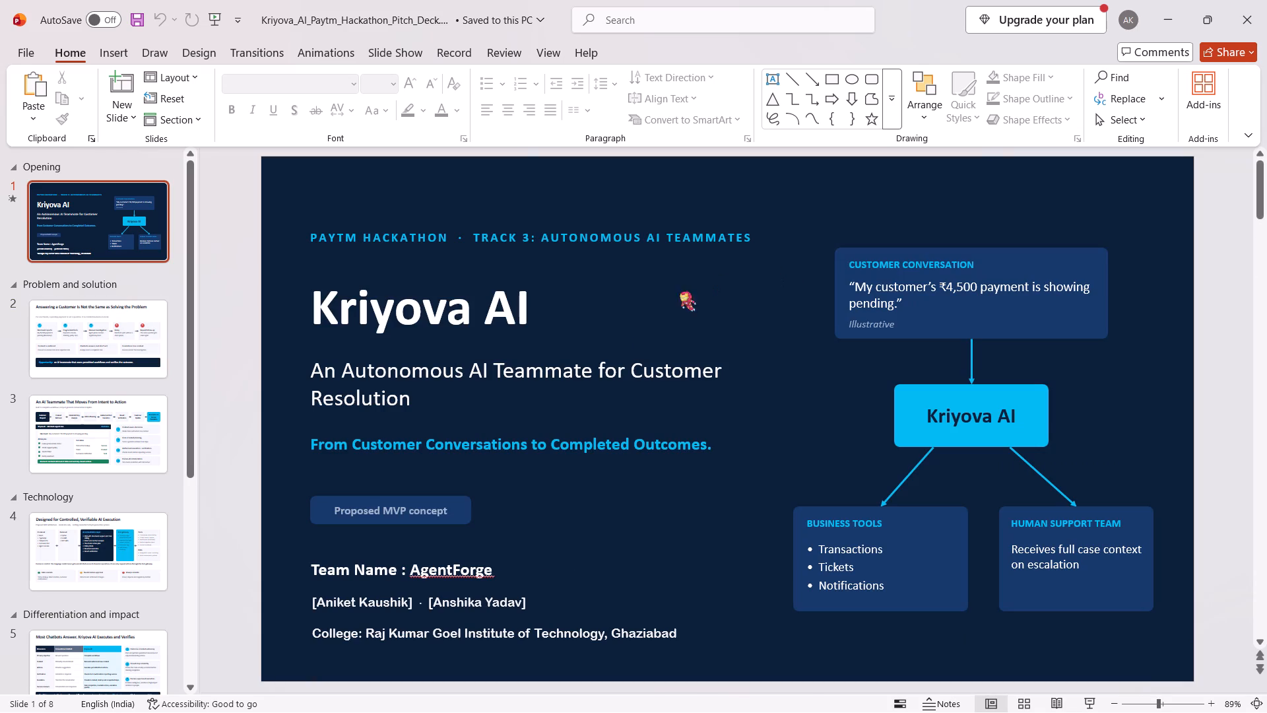
{"action": "scroll", "coordinate": [685, 479], "scroll_direction": "down", "scroll_amount": 7}
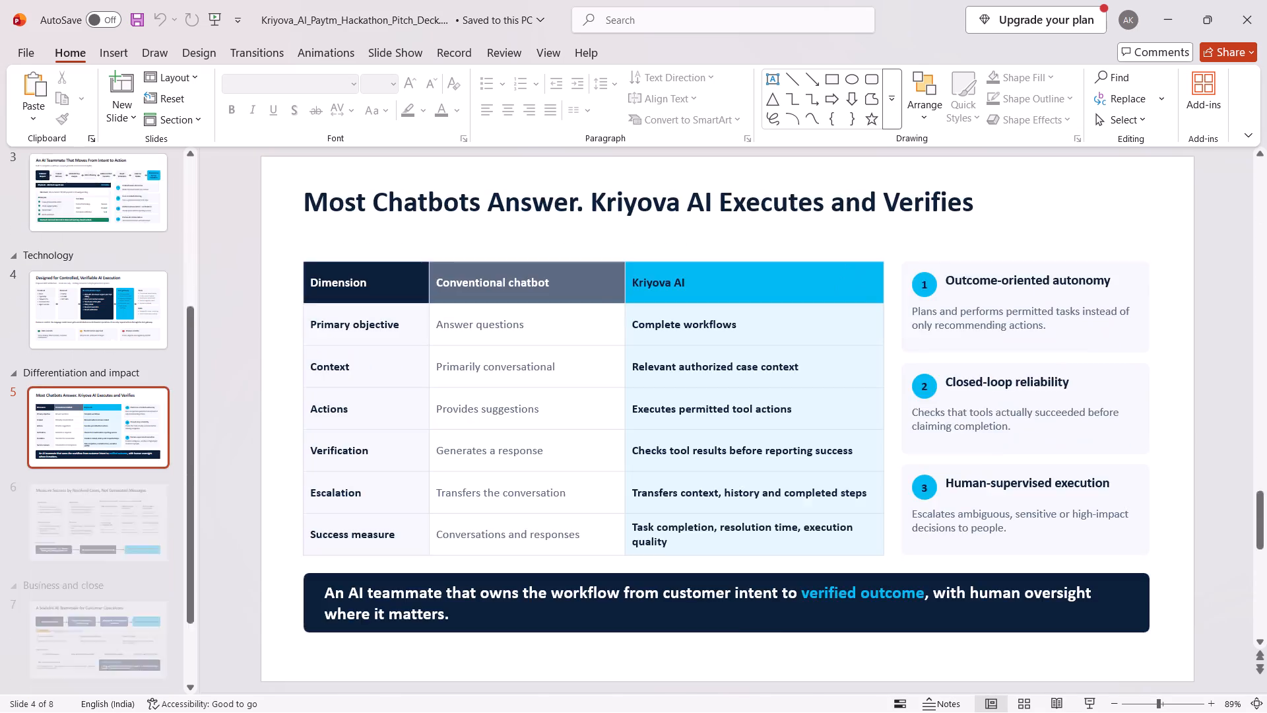
{"action": "scroll", "coordinate": [800, 399], "scroll_direction": "down", "scroll_amount": 11}
{"action": "left_click", "coordinate": [1088, 622]}
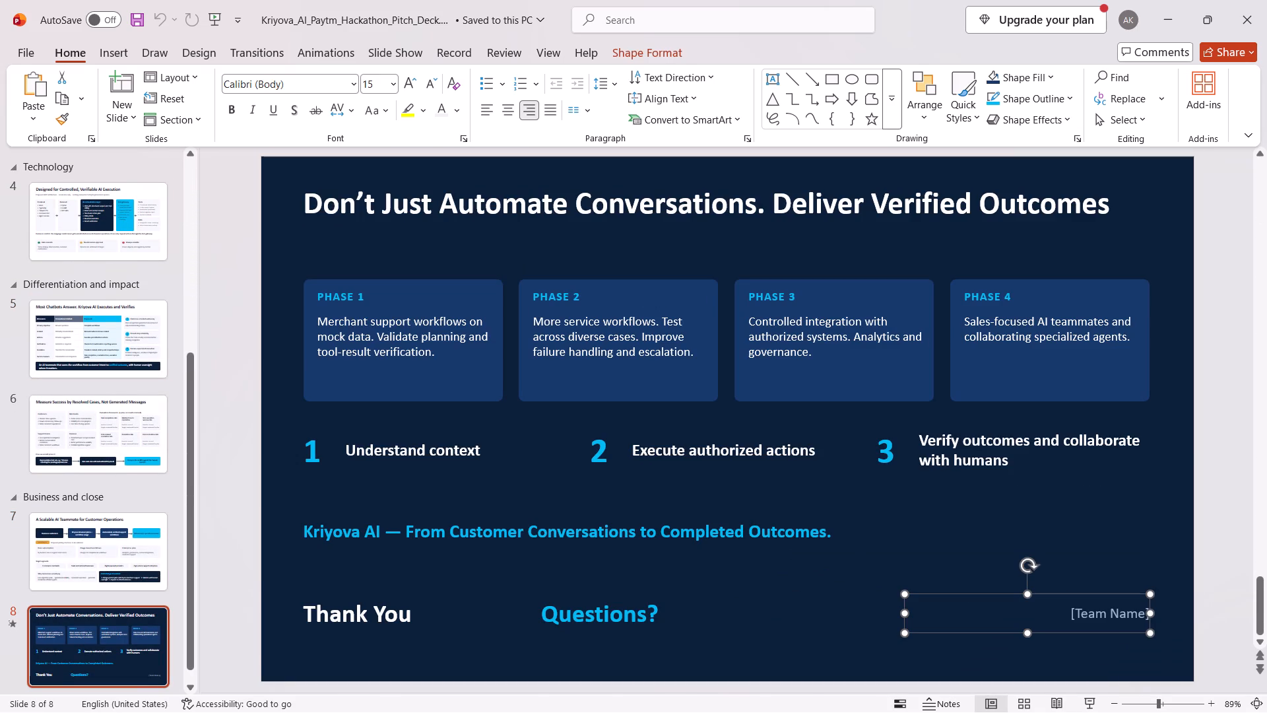
{"action": "key", "text": "BackSpace"}
{"action": "left_click", "coordinate": [608, 615]}
{"action": "key", "text": "BackSpace"}
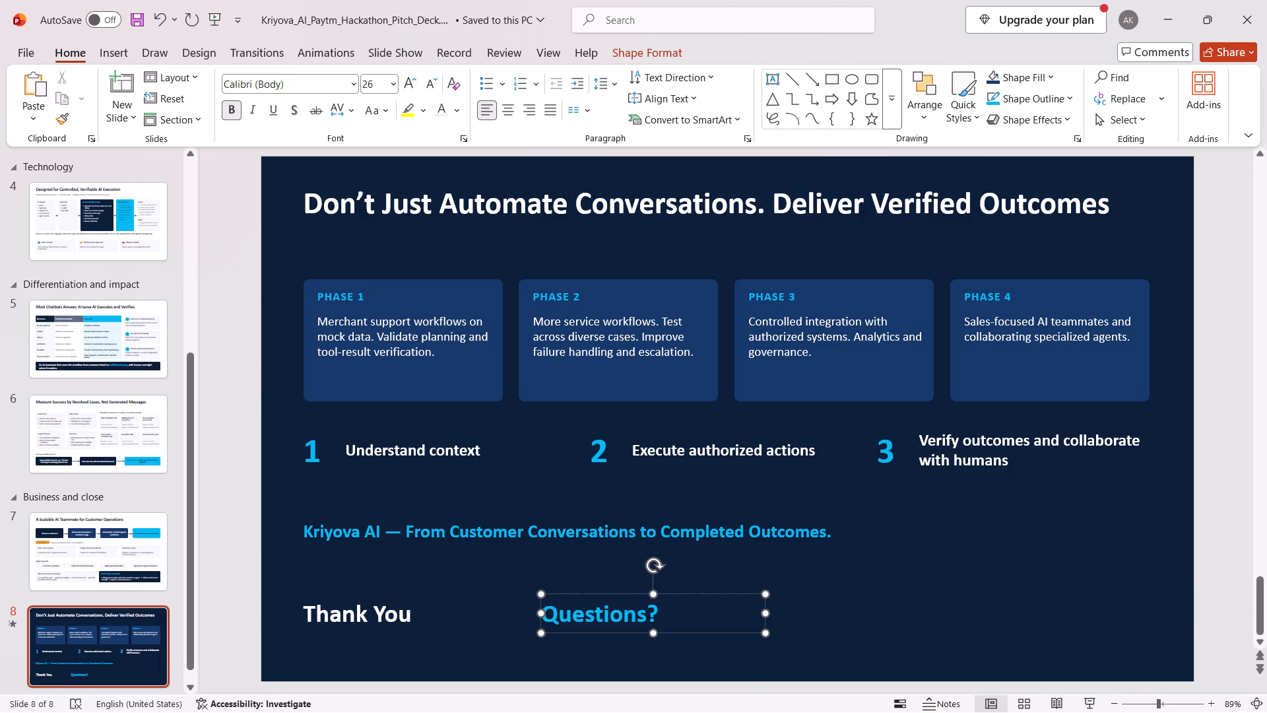
{"action": "left_click", "coordinate": [707, 623]}
{"action": "key", "text": "BackSpace"}
Review the deck from the closing slide back to the title slide and forward again to slide 6.
{"action": "scroll", "coordinate": [767, 535], "scroll_direction": "up", "scroll_amount": 2}
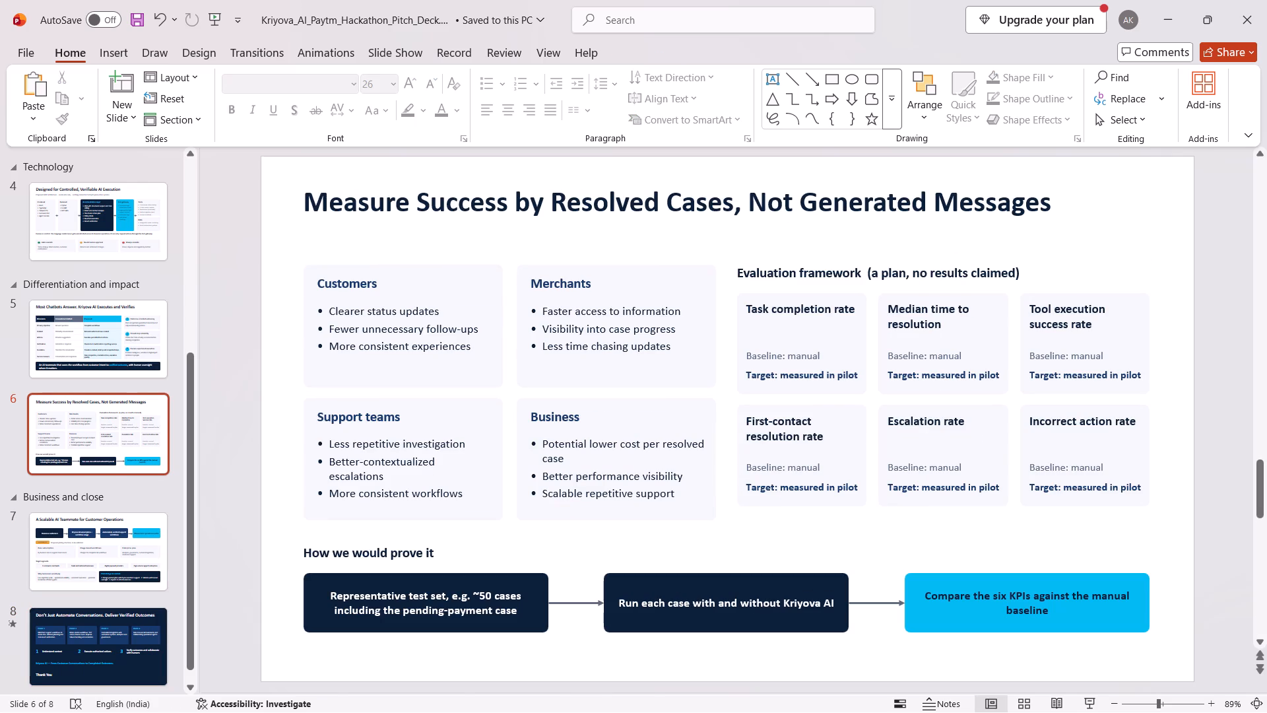
{"action": "scroll", "coordinate": [766, 531], "scroll_direction": "up", "scroll_amount": 6}
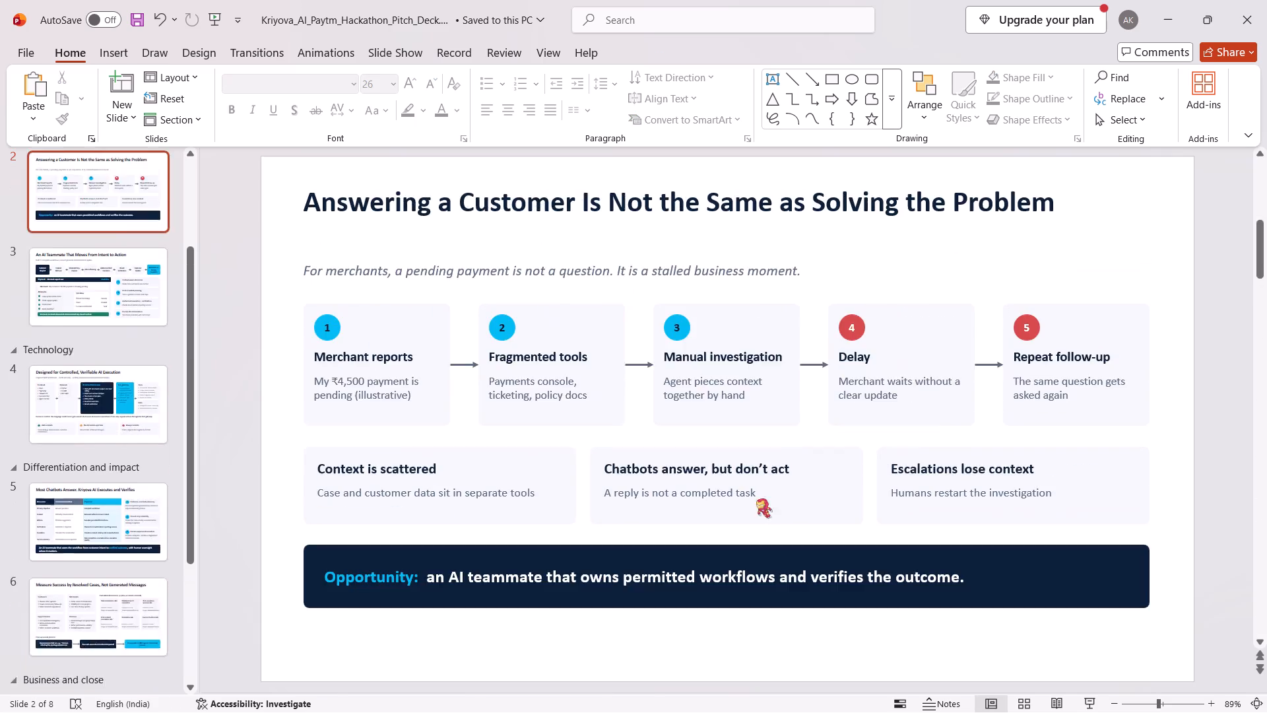
{"action": "scroll", "coordinate": [758, 499], "scroll_direction": "up", "scroll_amount": 2}
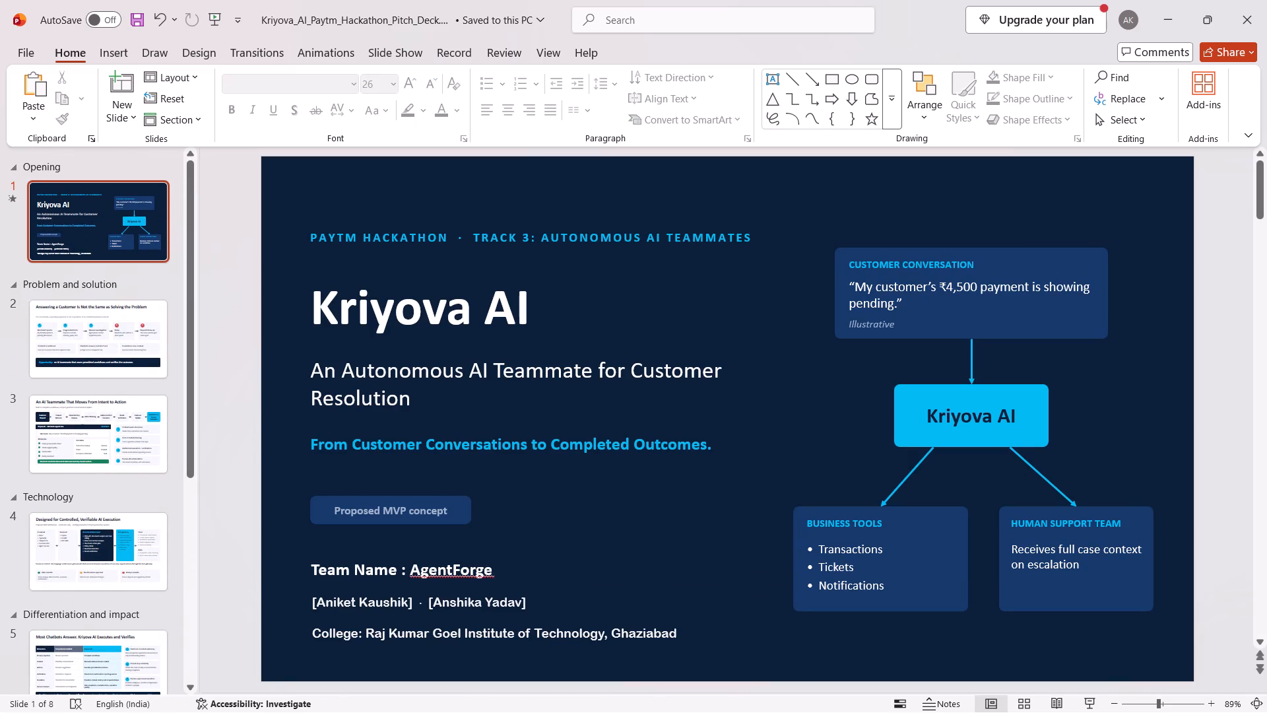
{"action": "scroll", "coordinate": [721, 434], "scroll_direction": "down", "scroll_amount": 1}
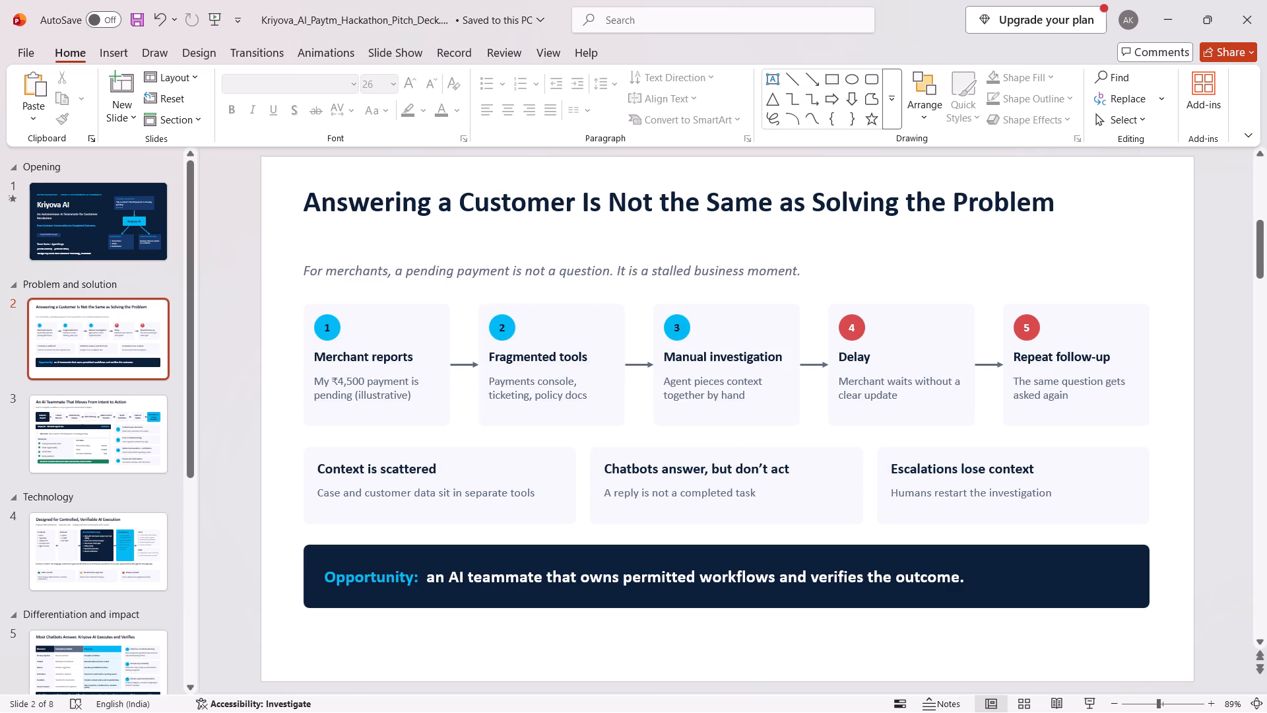
{"action": "scroll", "coordinate": [729, 401], "scroll_direction": "down", "scroll_amount": 1}
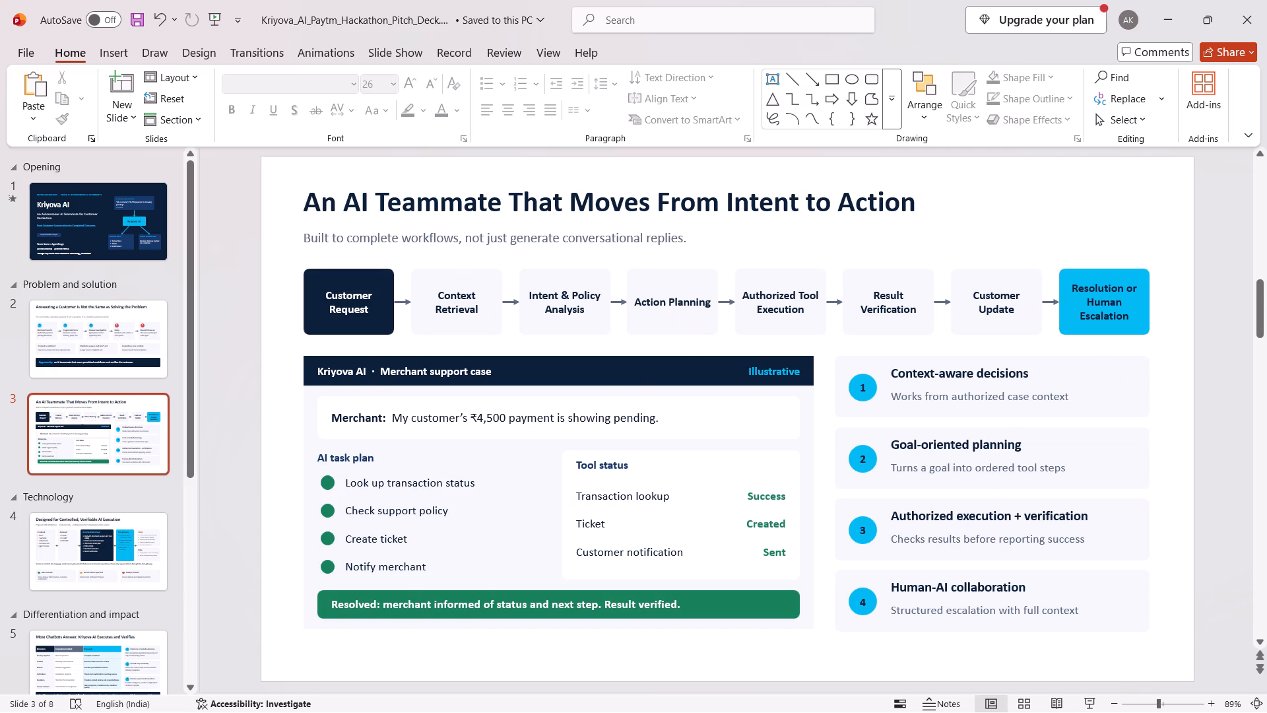
{"action": "scroll", "coordinate": [729, 401], "scroll_direction": "down", "scroll_amount": 1}
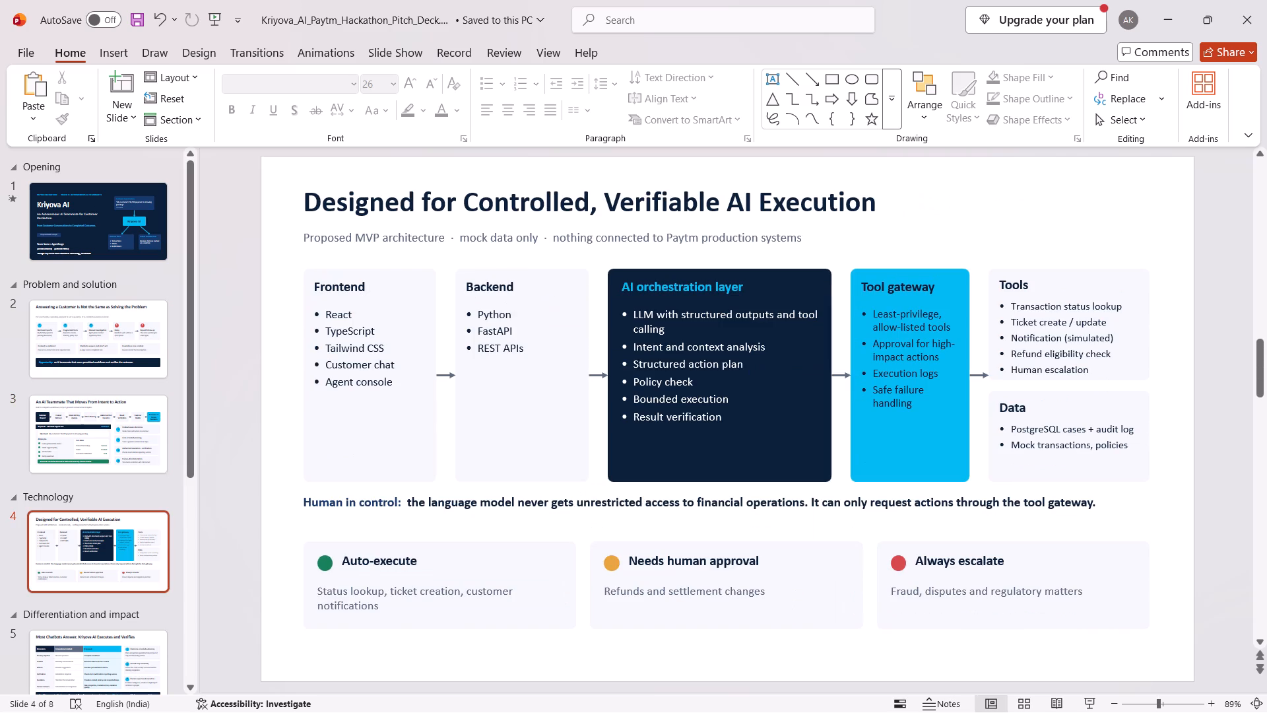
{"action": "scroll", "coordinate": [729, 401], "scroll_direction": "down", "scroll_amount": 1}
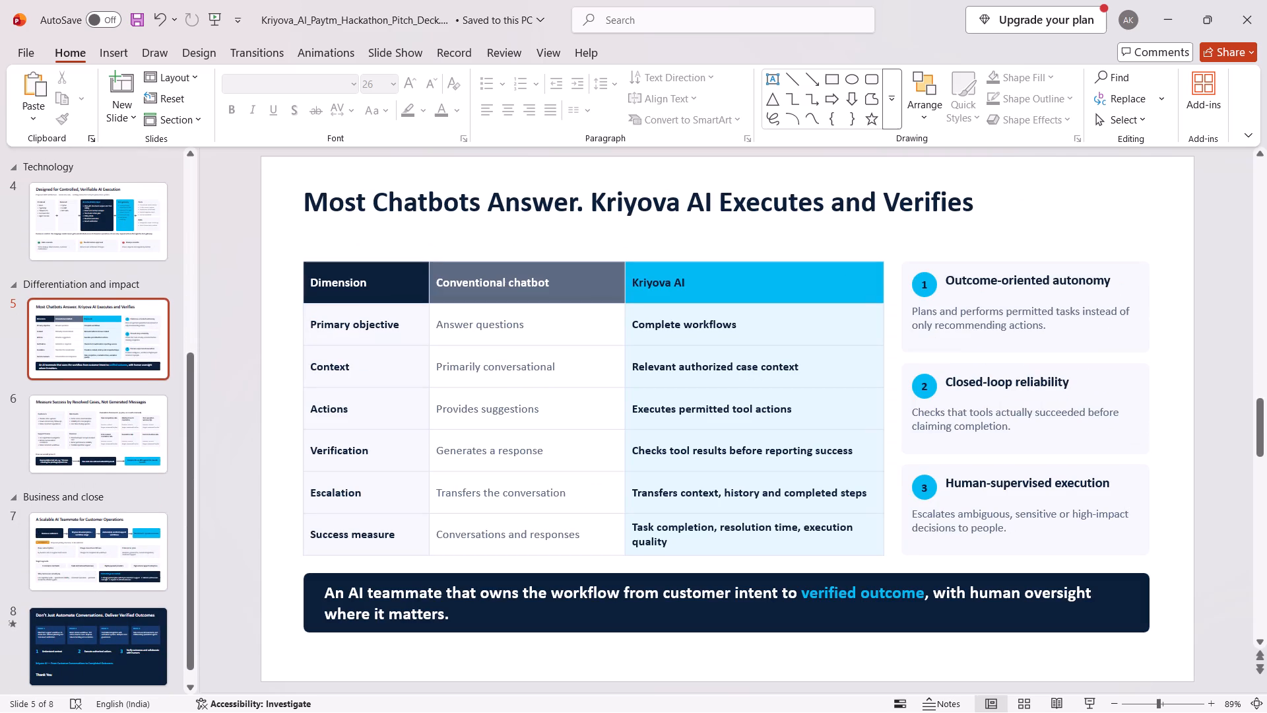
{"action": "scroll", "coordinate": [729, 401], "scroll_direction": "down", "scroll_amount": 1}
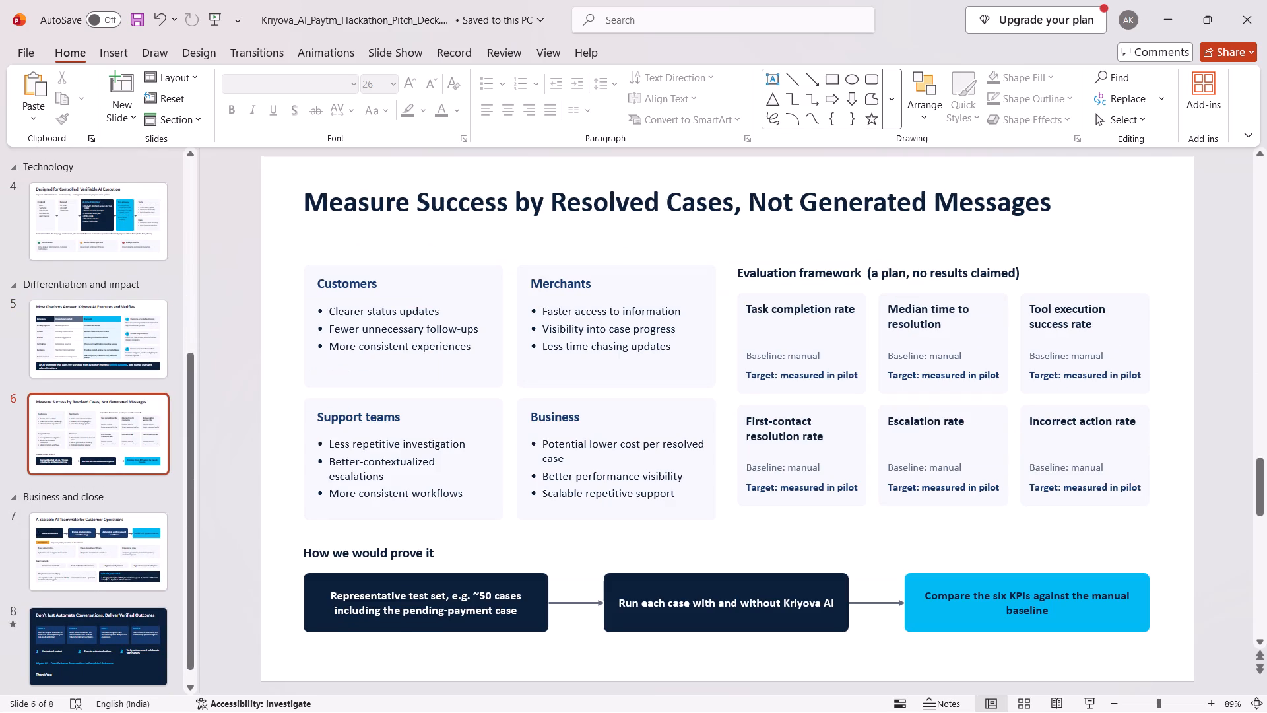
On slide 6, stretch the Baseline and Target text boxes in the Task completion rate card upward, bringing both lines closer to the heading.
{"action": "left_click", "coordinate": [773, 358]}
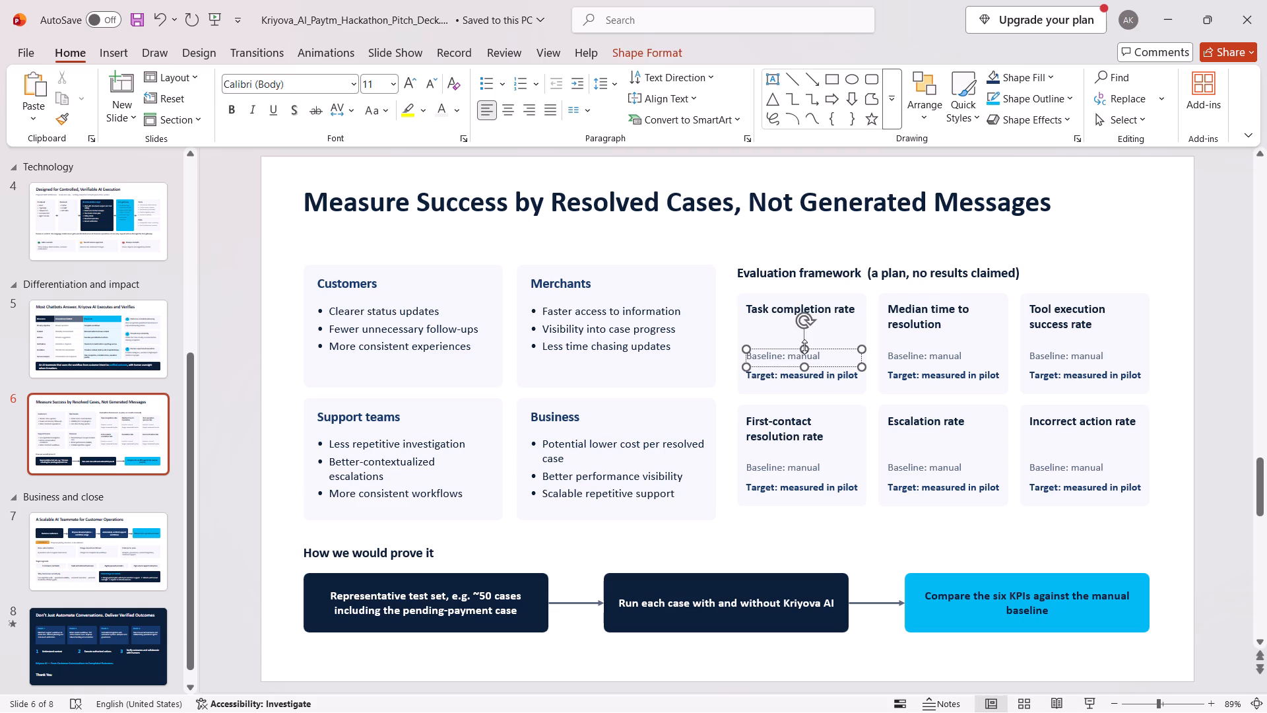
{"action": "left_click_drag", "start_coordinate": [804, 347], "coordinate": [804, 327]}
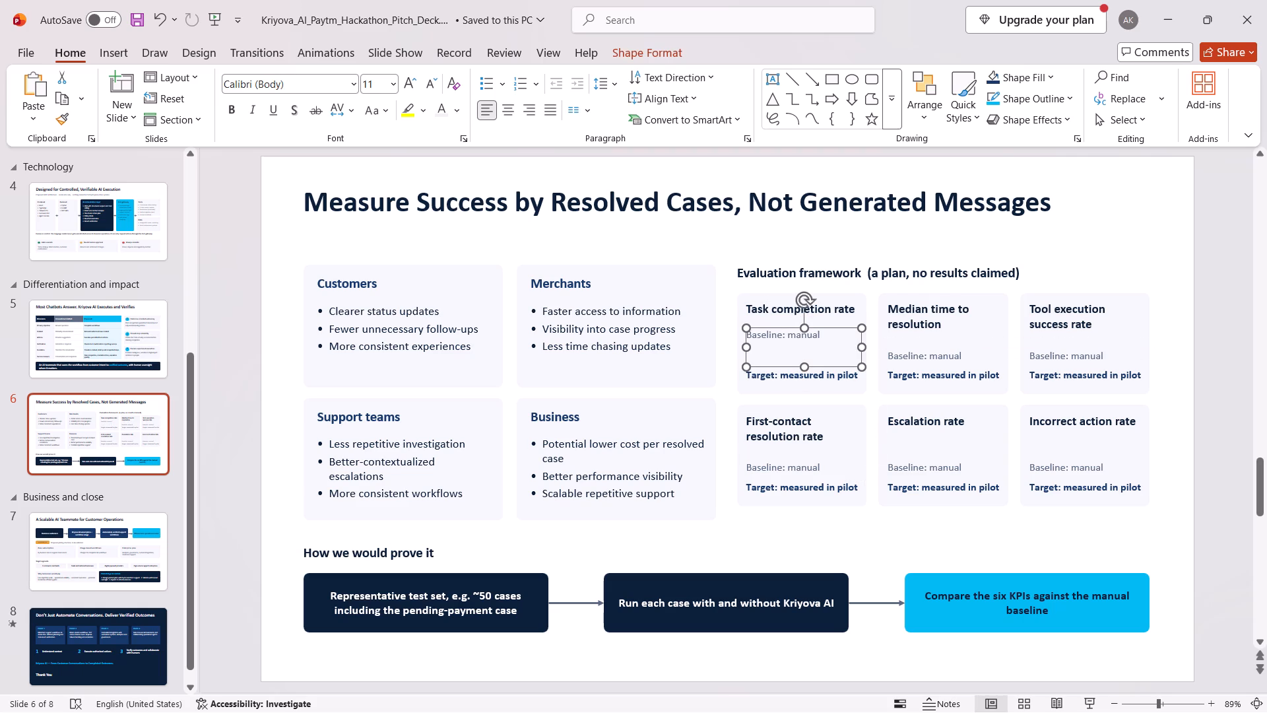
{"action": "left_click", "coordinate": [804, 375]}
{"action": "left_click_drag", "start_coordinate": [808, 368], "coordinate": [808, 356]}
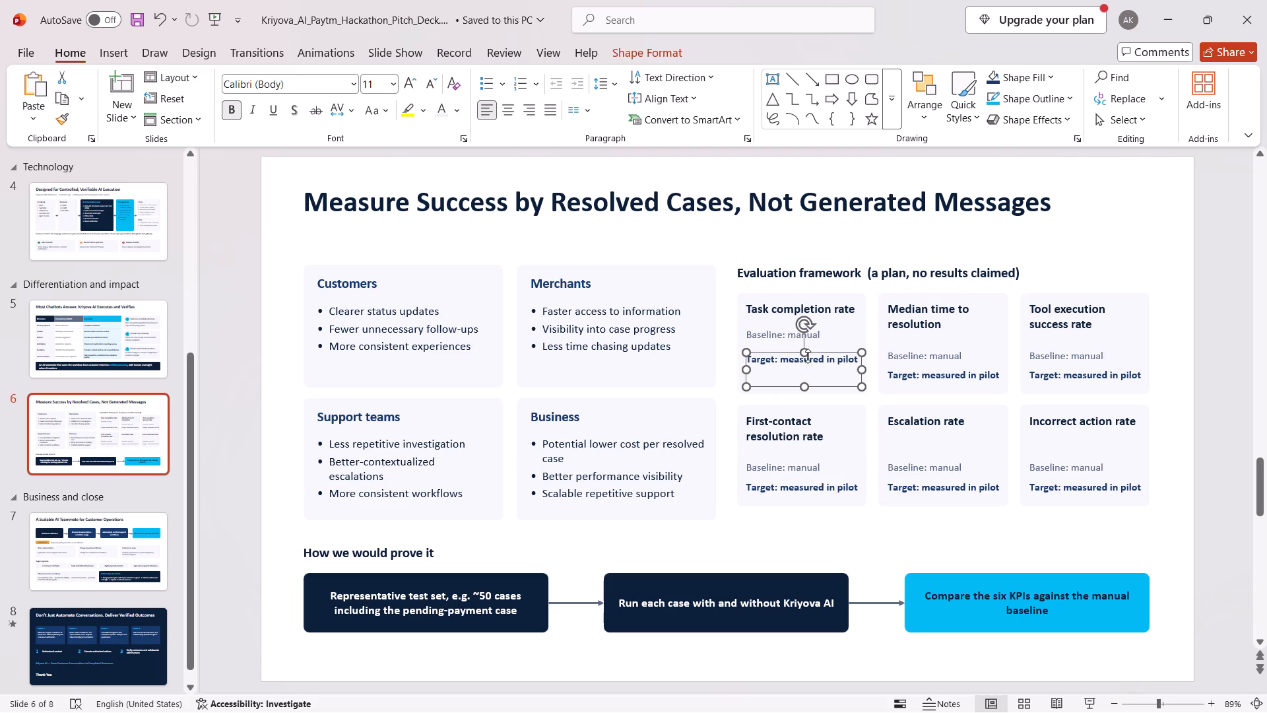
{"action": "left_click", "coordinate": [782, 522]}
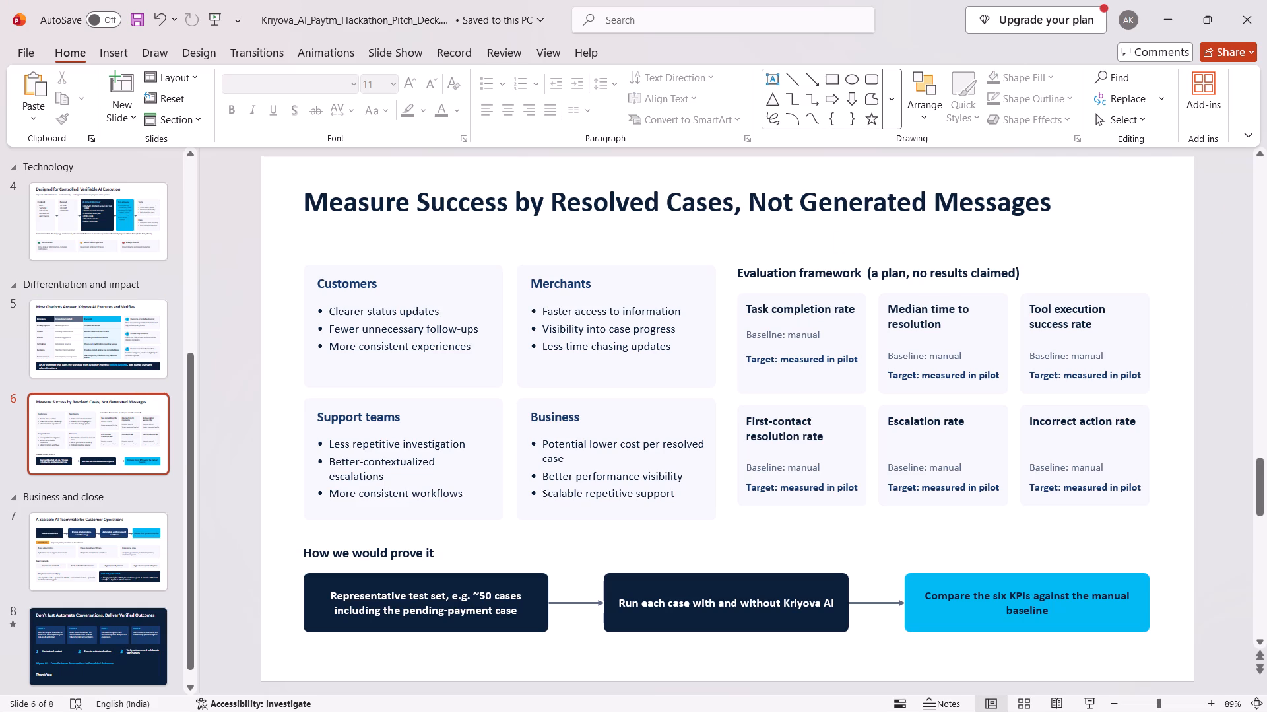
Stretch the Baseline and Target text boxes in the Median time to resolution card slightly upward, keeping Baseline just below the two-line heading.
{"action": "left_click", "coordinate": [922, 360]}
{"action": "left_click_drag", "start_coordinate": [948, 350], "coordinate": [948, 349]}
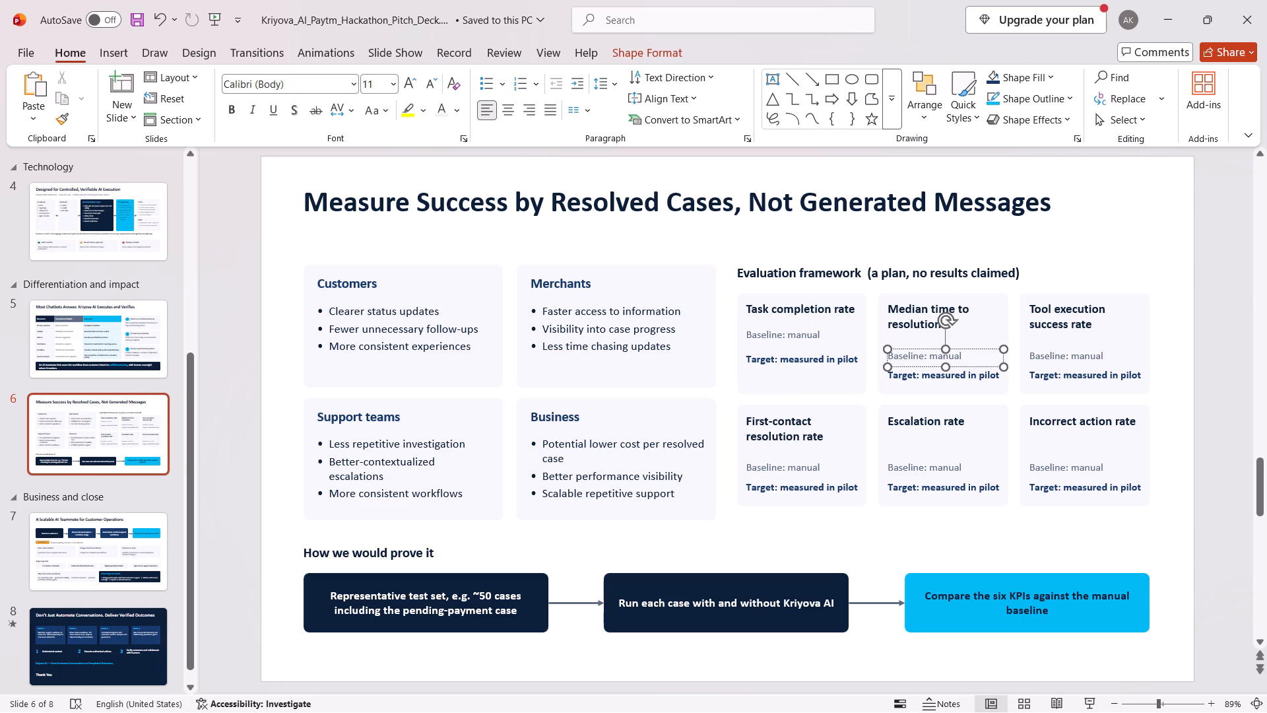
{"action": "left_click_drag", "start_coordinate": [948, 349], "coordinate": [946, 341]}
{"action": "left_click", "coordinate": [948, 379]}
{"action": "left_click_drag", "start_coordinate": [944, 365], "coordinate": [944, 362]}
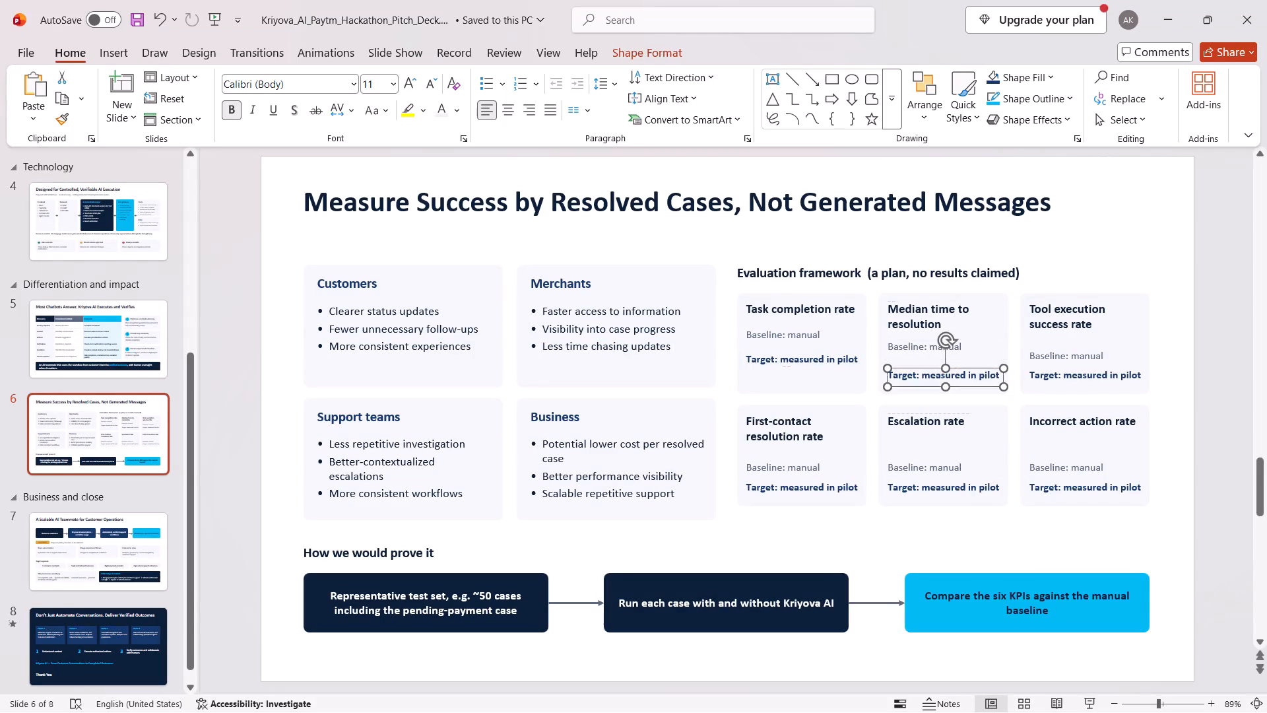
{"action": "left_click_drag", "start_coordinate": [944, 362], "coordinate": [944, 356]}
{"action": "left_click_drag", "start_coordinate": [945, 356], "coordinate": [946, 362]}
{"action": "left_click", "coordinate": [934, 461]}
Raise the Baseline and Target lines in the First-contact resolution rate card by extending their text boxes upward toward the heading.
{"action": "left_click", "coordinate": [777, 470]}
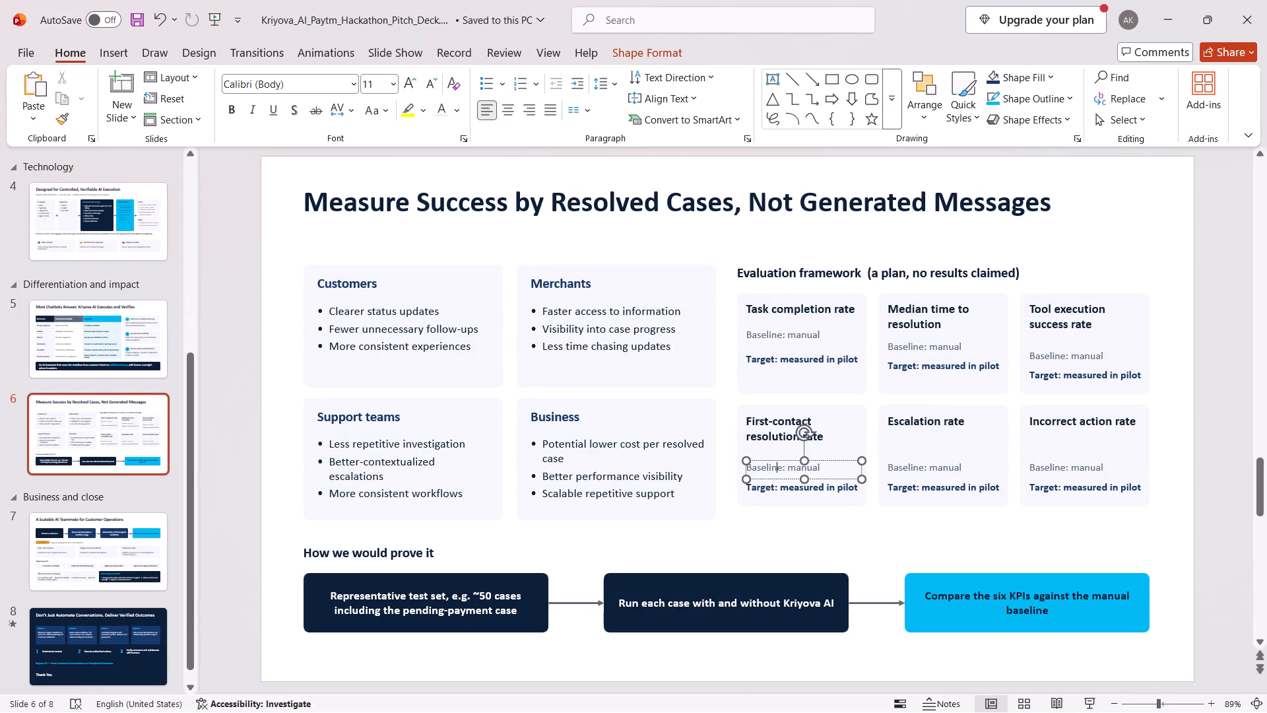
{"action": "left_click_drag", "start_coordinate": [804, 457], "coordinate": [804, 450]}
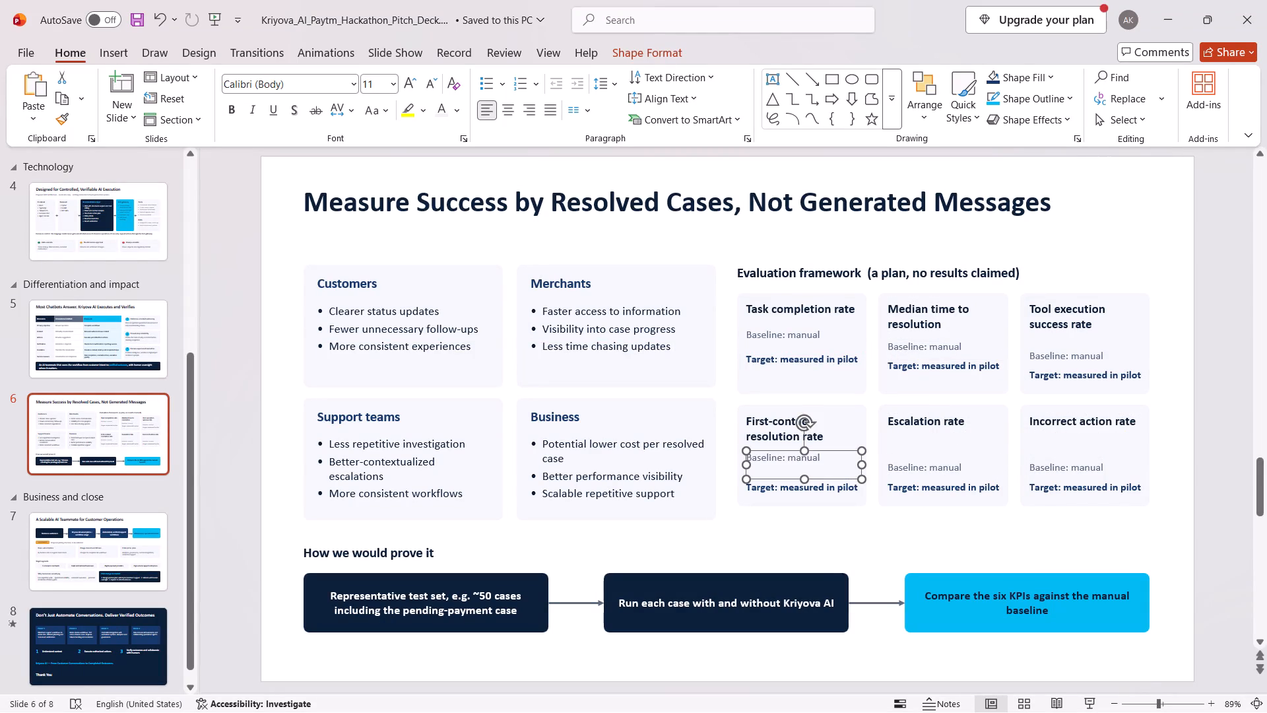
{"action": "left_click", "coordinate": [796, 493]}
{"action": "left_click_drag", "start_coordinate": [807, 482], "coordinate": [806, 473]}
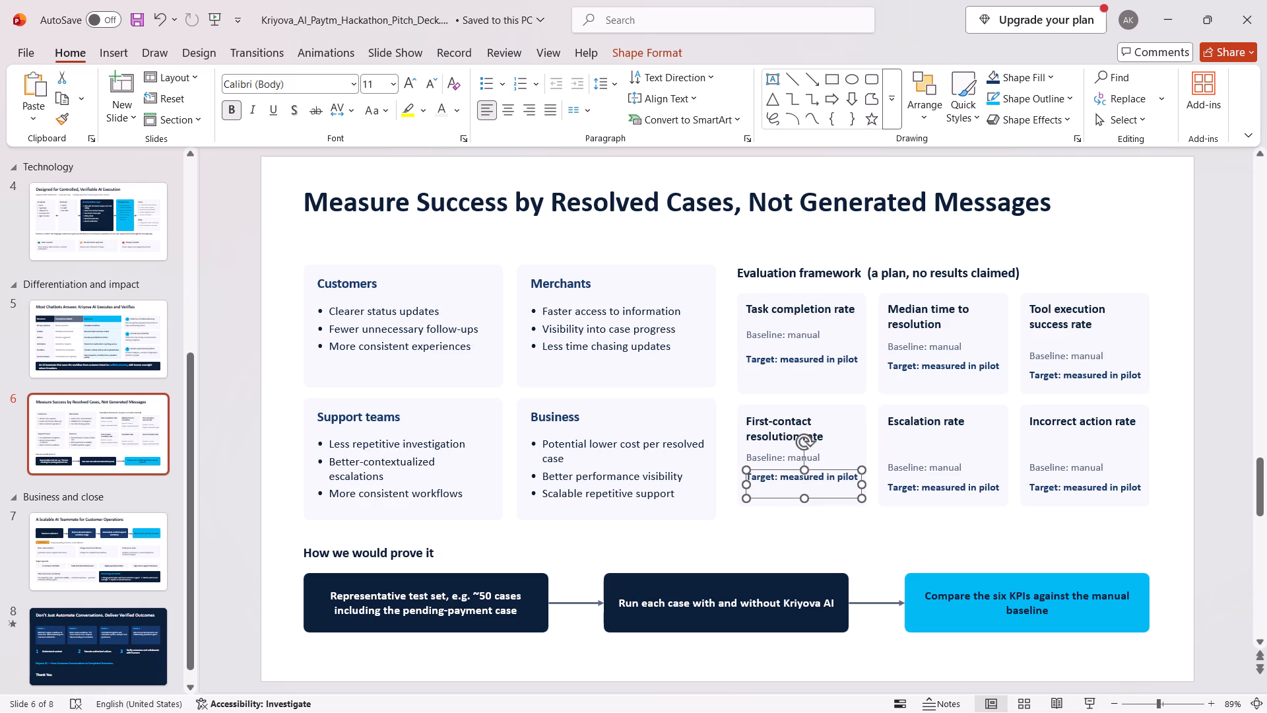
Raise the Baseline and Target lines in the Escalation rate card by extending their text boxes upward, leaving a small gap between the lines.
{"action": "left_click", "coordinate": [908, 469]}
{"action": "left_click_drag", "start_coordinate": [946, 459], "coordinate": [945, 442]}
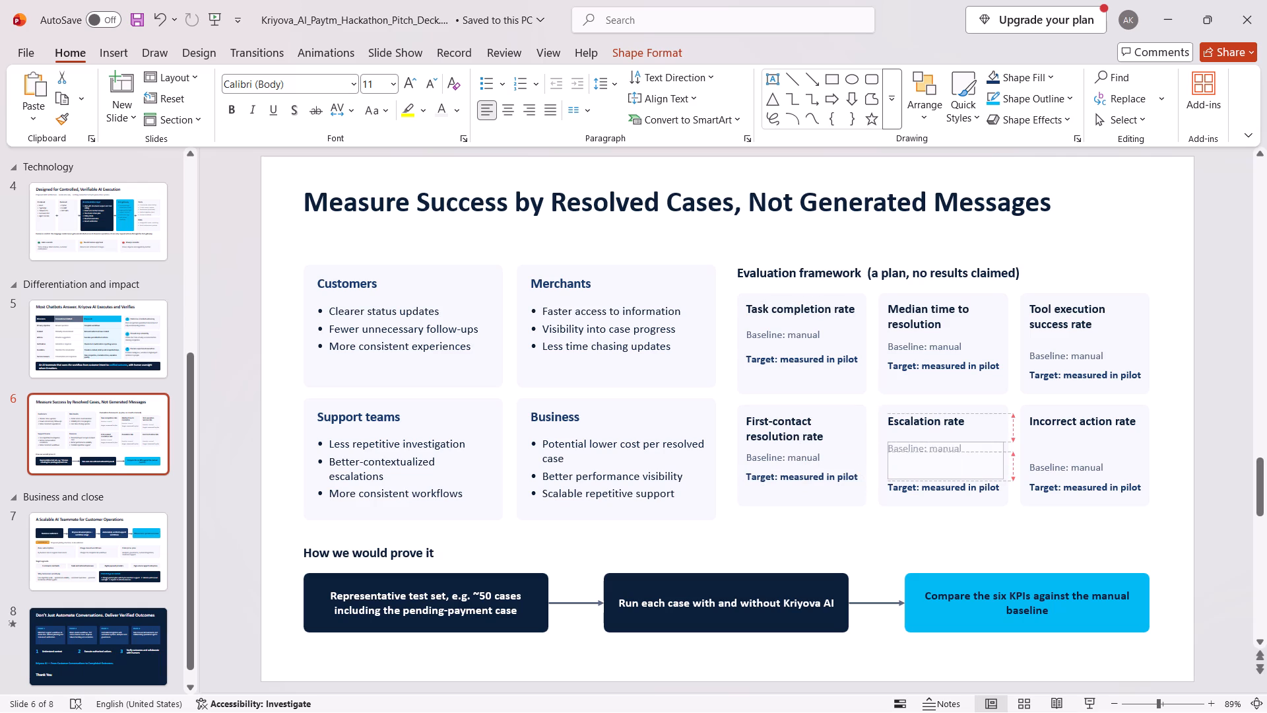
{"action": "left_click_drag", "start_coordinate": [945, 442], "coordinate": [943, 439]}
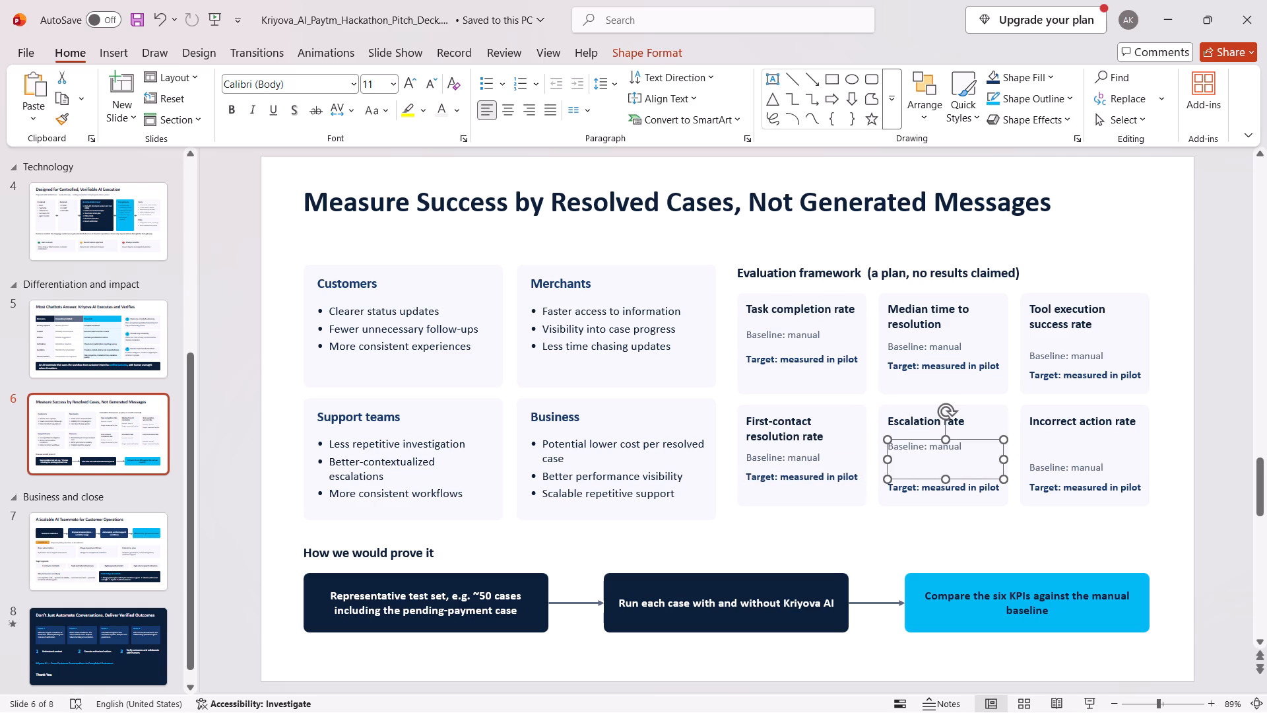
{"action": "left_click", "coordinate": [944, 489]}
{"action": "left_click_drag", "start_coordinate": [948, 479], "coordinate": [945, 459]}
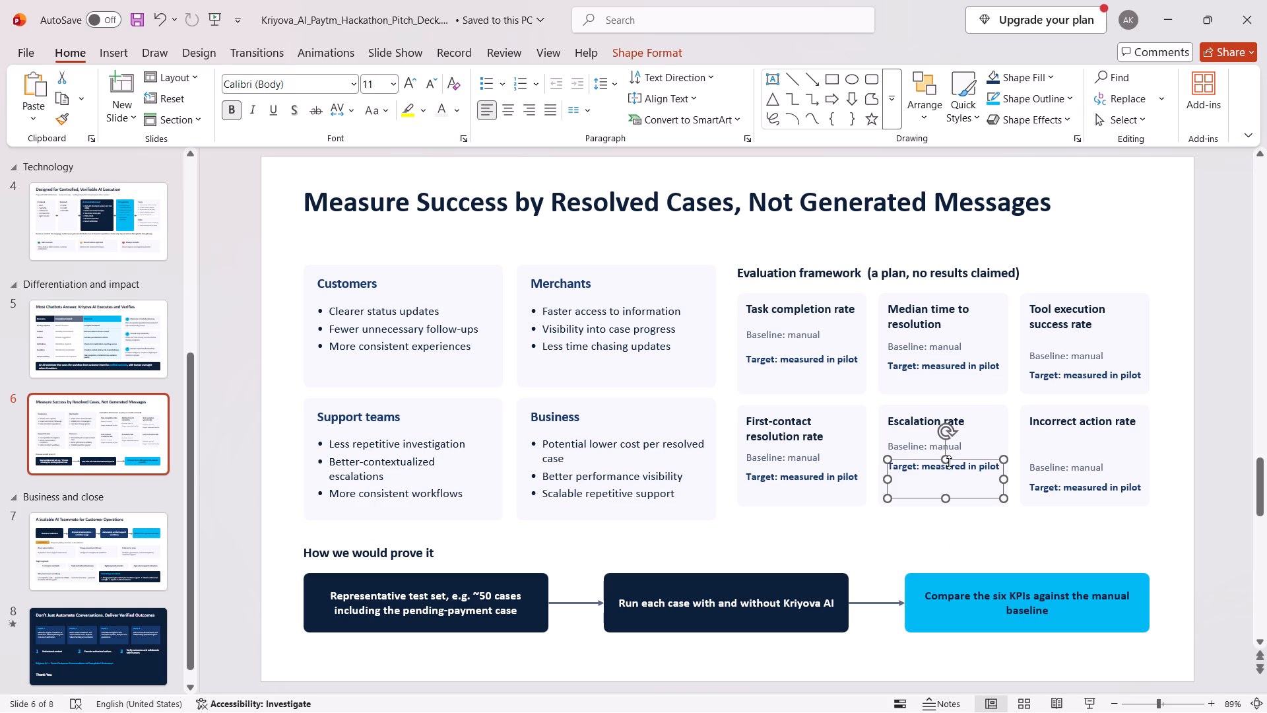
{"action": "left_click", "coordinate": [947, 460]}
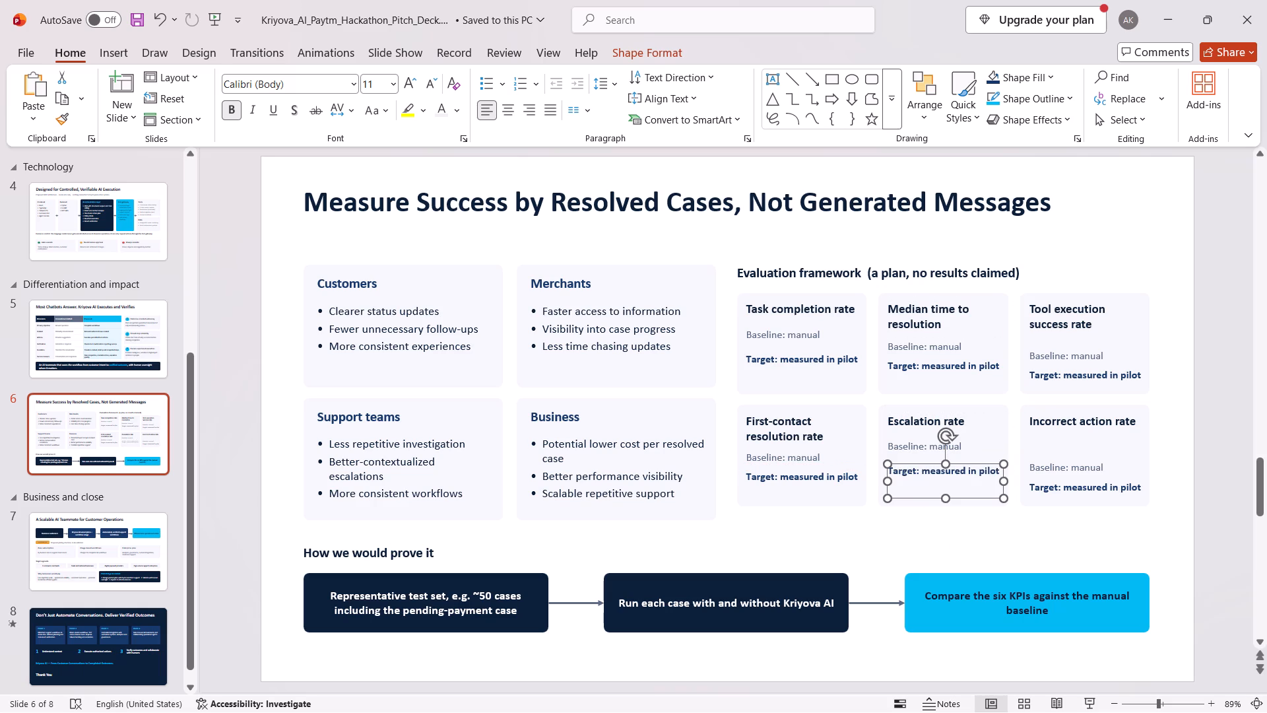
{"action": "left_click", "coordinate": [943, 541]}
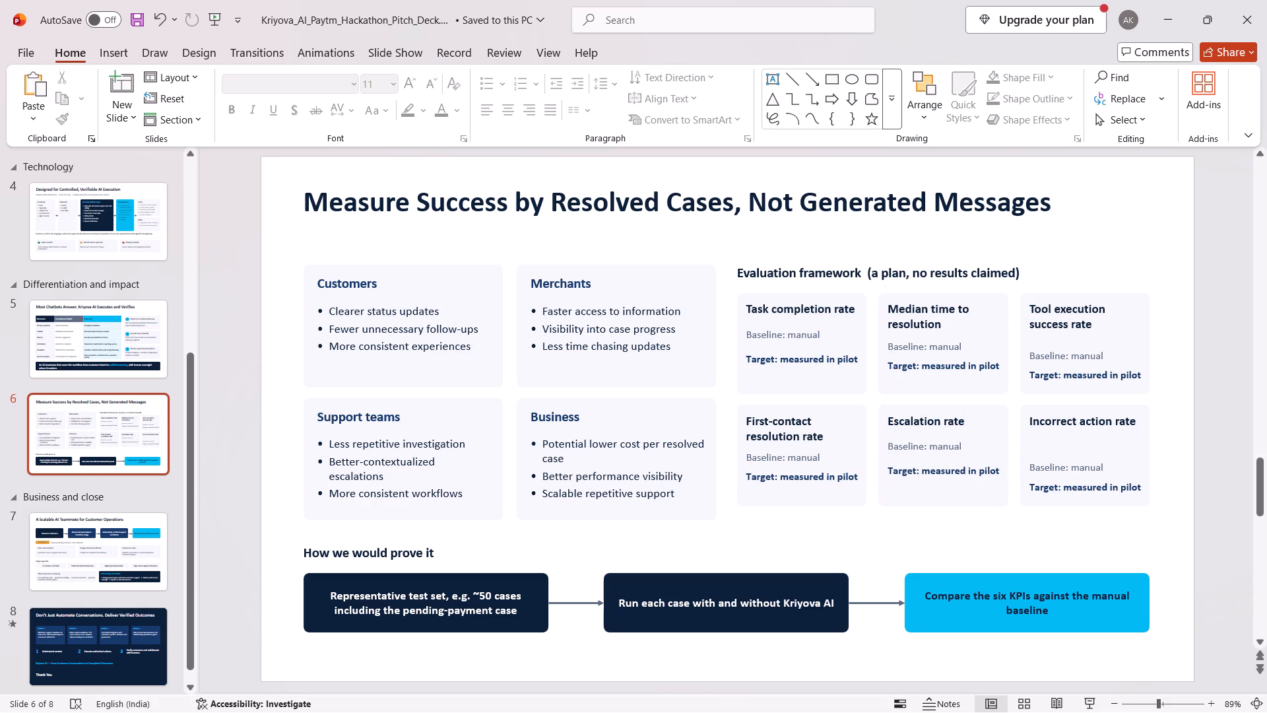
Lower the Target line in the Task completion rate card to align with the Median time to resolution card's Target line.
{"action": "left_click", "coordinate": [787, 359]}
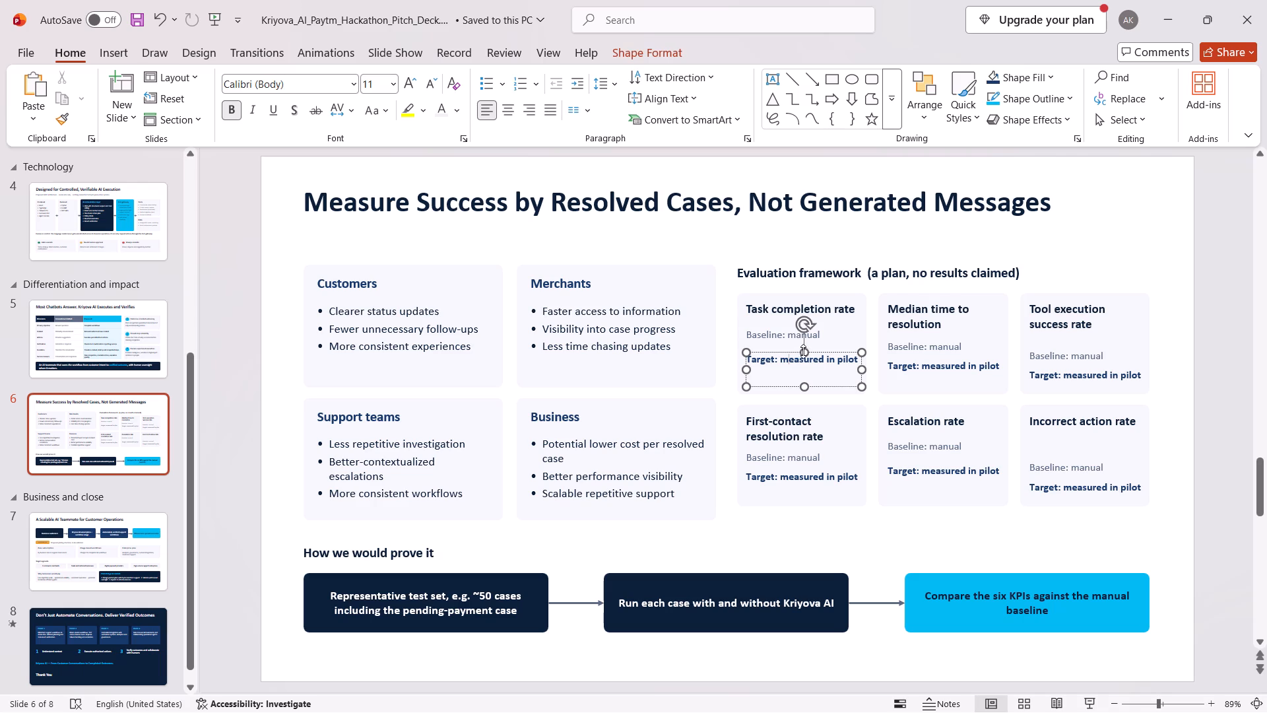
{"action": "left_click_drag", "start_coordinate": [805, 352], "coordinate": [808, 362]}
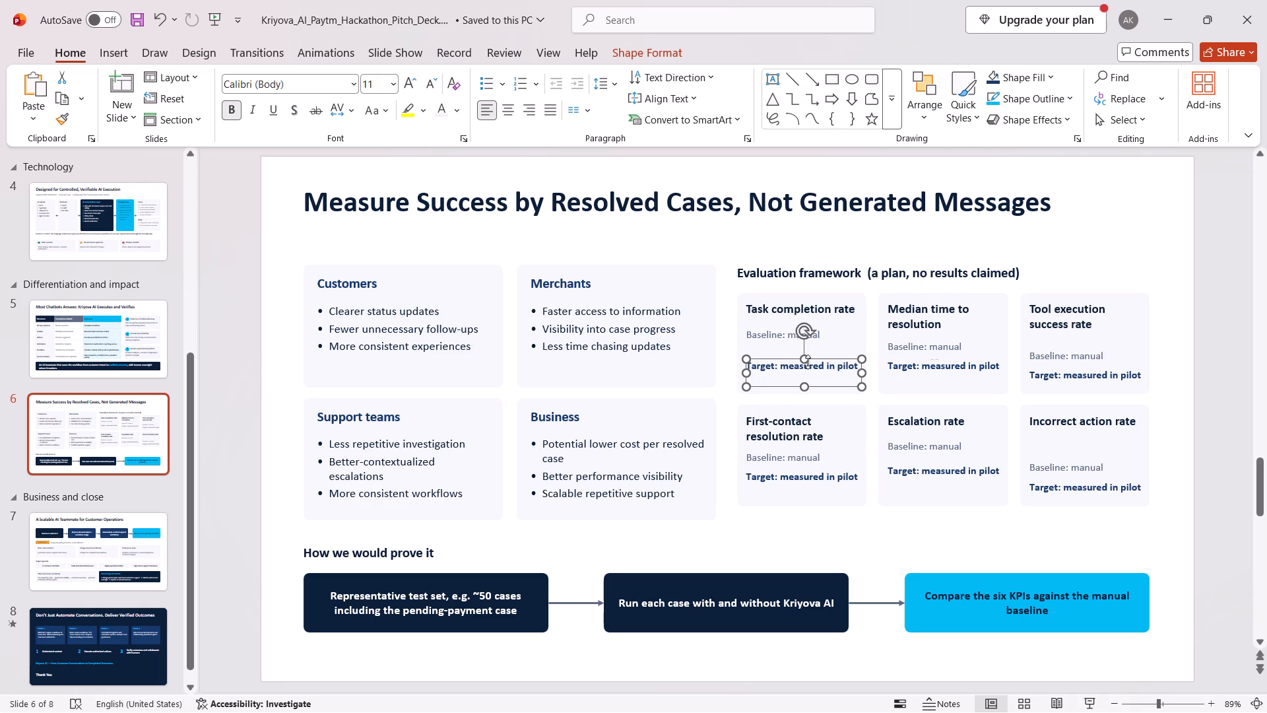
Raise the Baseline and Target lines in the Tool execution success rate card, aligning its Target line with the neighbouring top-row cards.
{"action": "left_click", "coordinate": [1064, 366]}
{"action": "left_click", "coordinate": [1068, 356]}
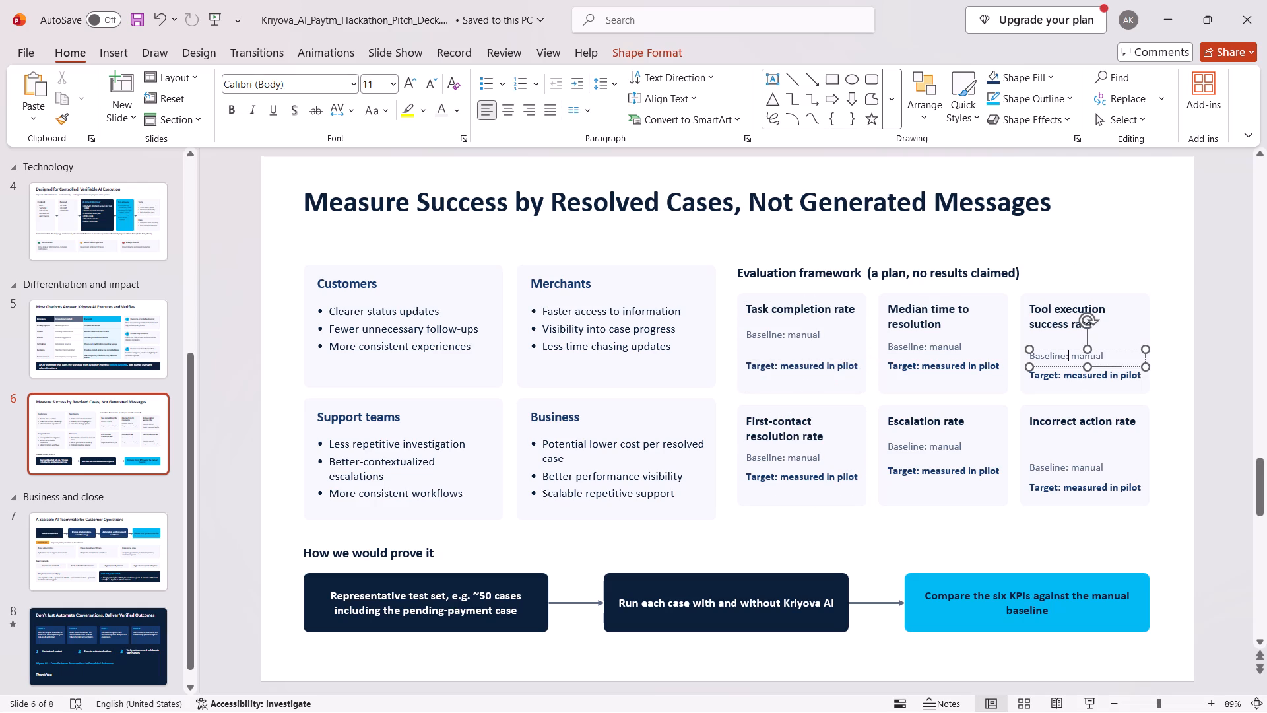
{"action": "left_click_drag", "start_coordinate": [1089, 351], "coordinate": [1086, 340]}
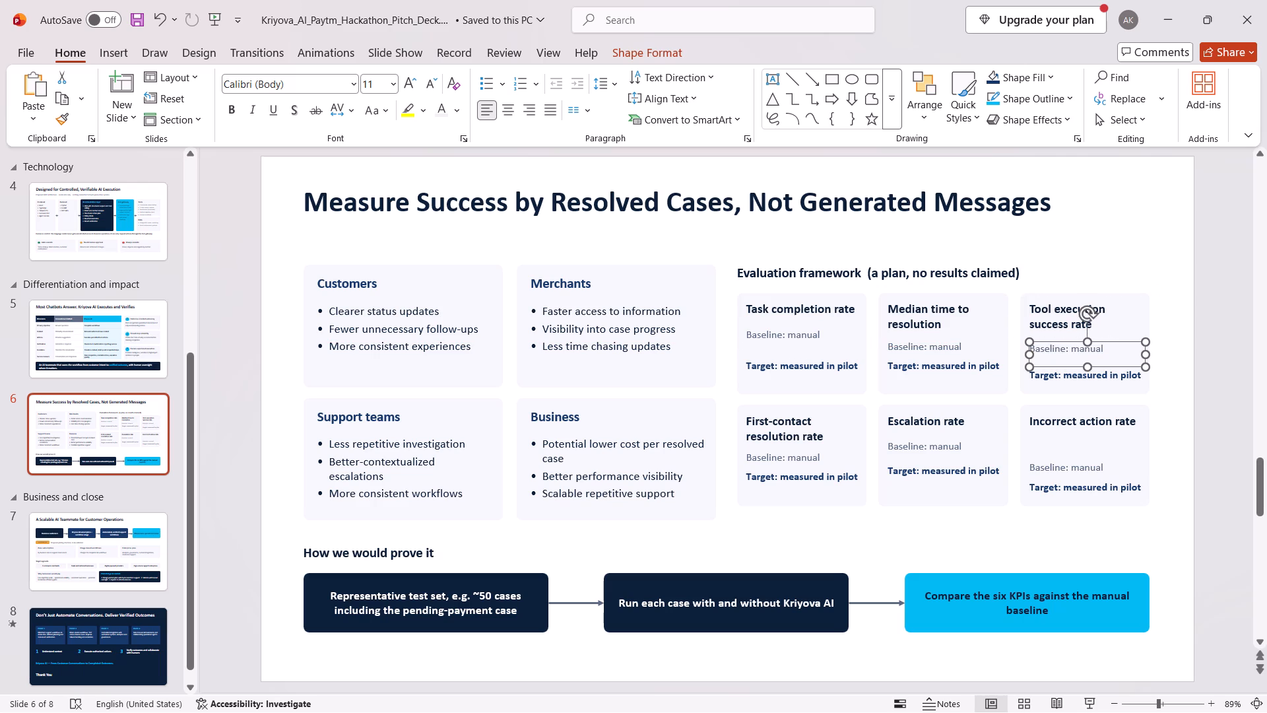
{"action": "left_click", "coordinate": [1078, 372]}
{"action": "left_click_drag", "start_coordinate": [1086, 365], "coordinate": [1085, 355]}
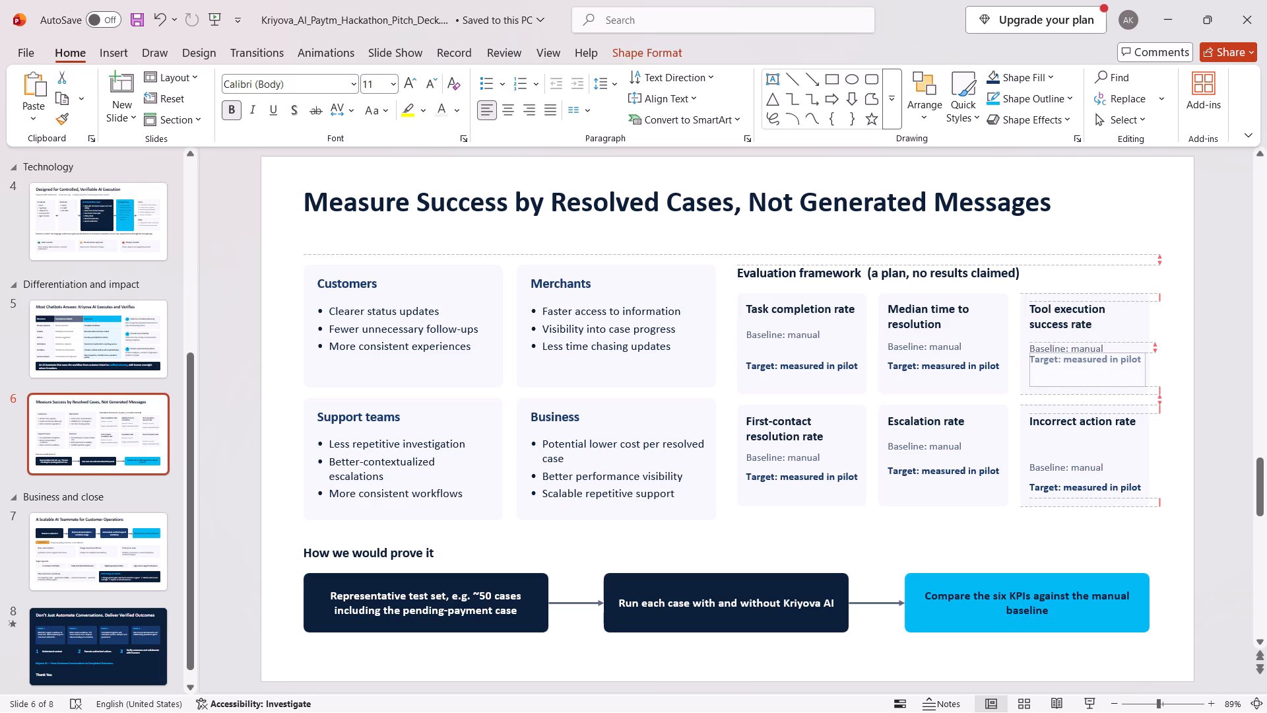
{"action": "left_click_drag", "start_coordinate": [1085, 355], "coordinate": [1085, 359]}
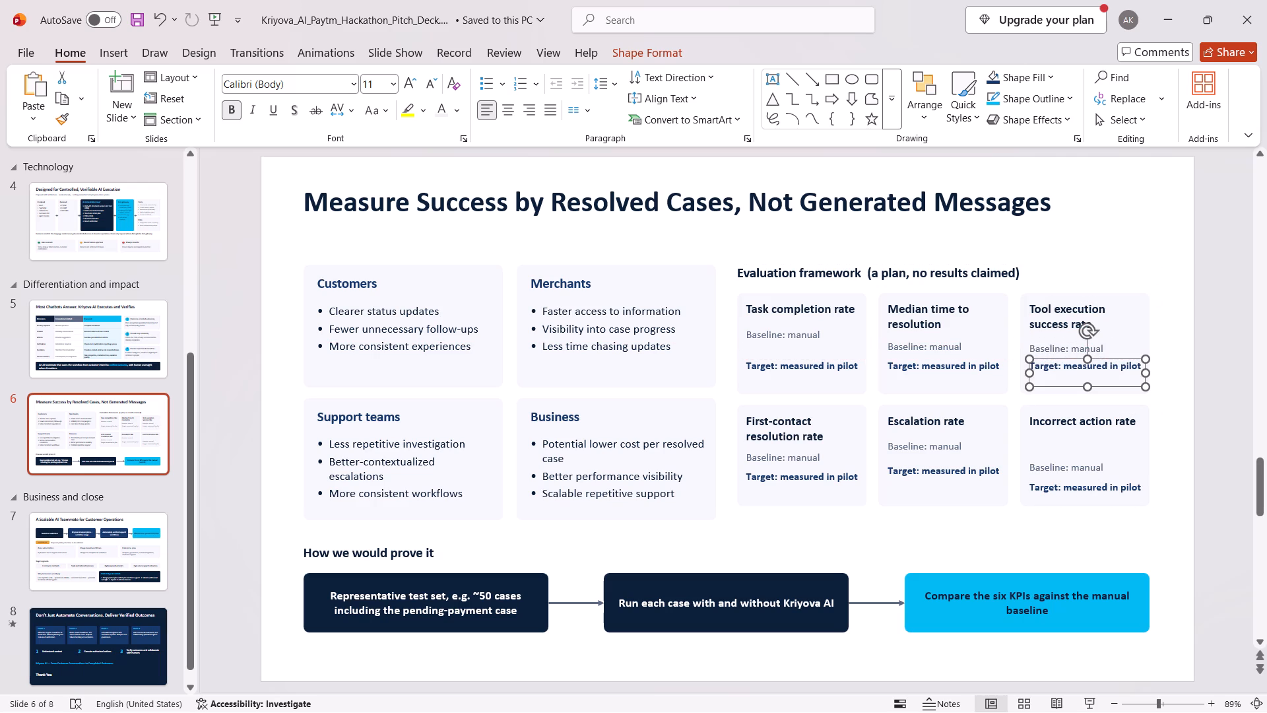
Lower the Baseline line in the Task completion rate card to match the height of the other top-row Baseline lines.
{"action": "left_click", "coordinate": [811, 334]}
{"action": "left_click_drag", "start_coordinate": [803, 327], "coordinate": [802, 327]}
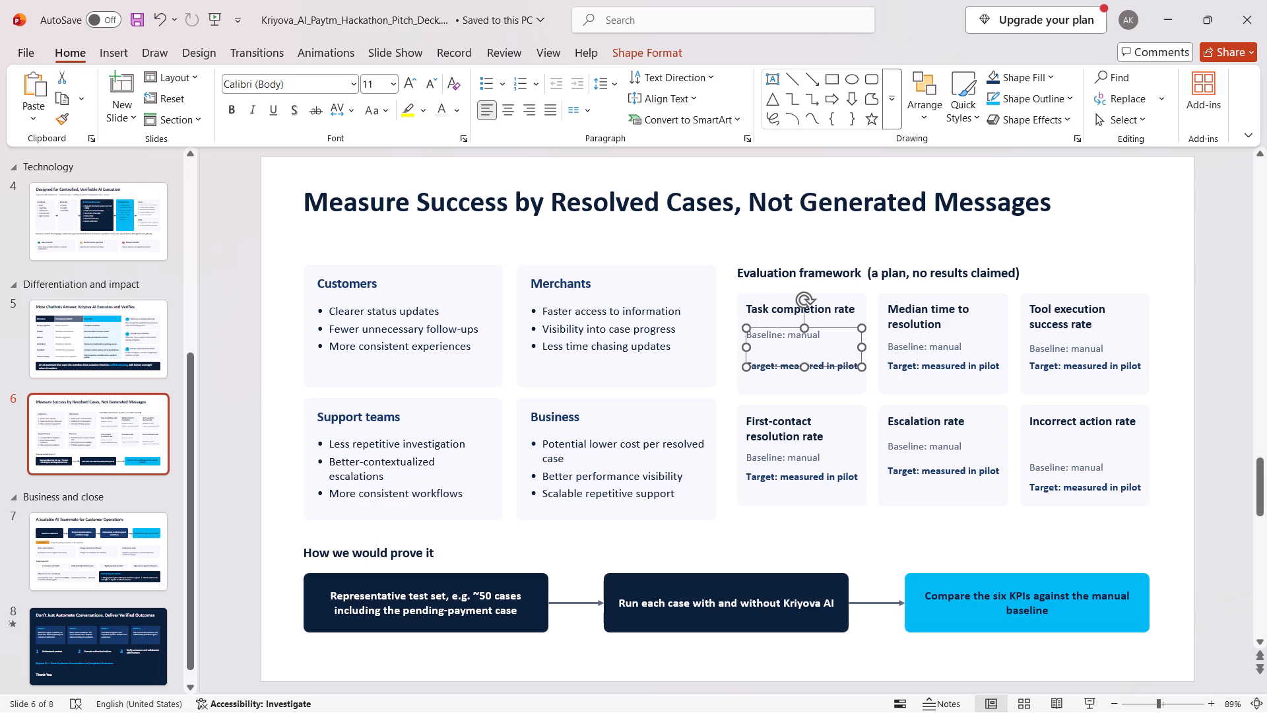
{"action": "left_click_drag", "start_coordinate": [802, 327], "coordinate": [804, 337]}
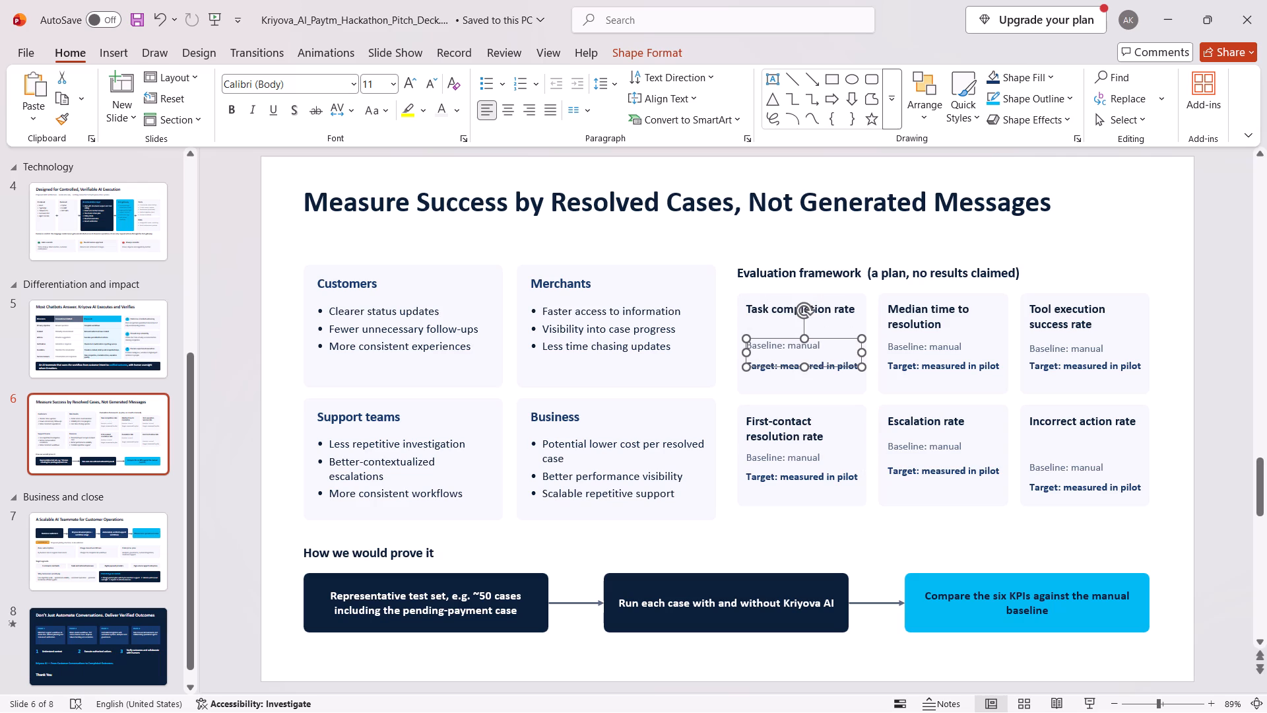
{"action": "left_click", "coordinate": [804, 341]}
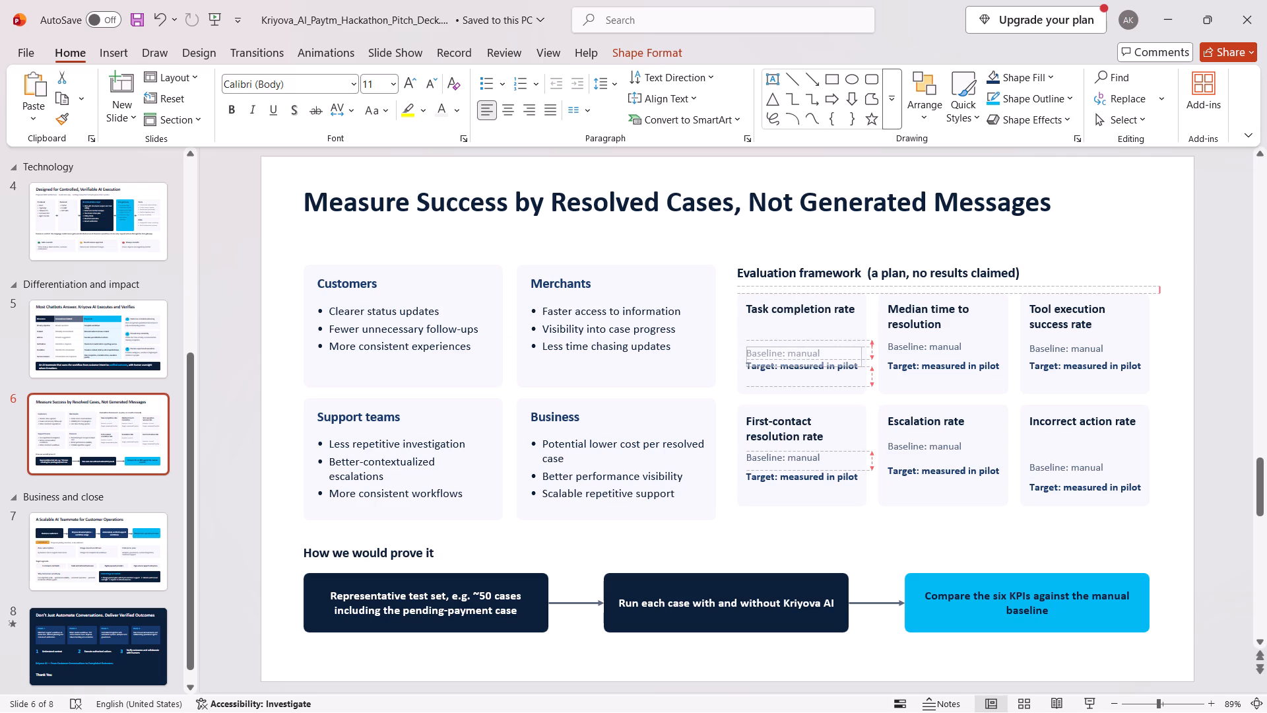
{"action": "left_click", "coordinate": [824, 403]}
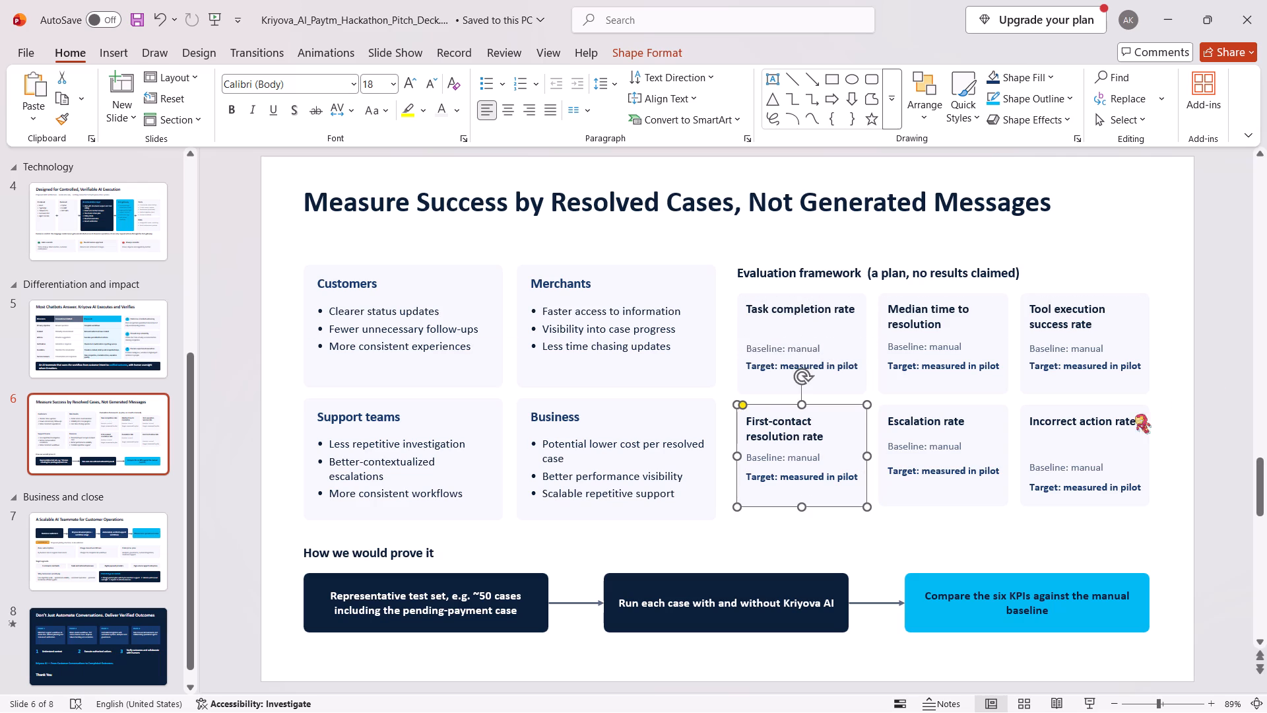
{"action": "left_click", "coordinate": [1215, 388]}
Lower the Target line in the Escalation rate card to align with the First-contact resolution rate card's Target line.
{"action": "left_click", "coordinate": [803, 479]}
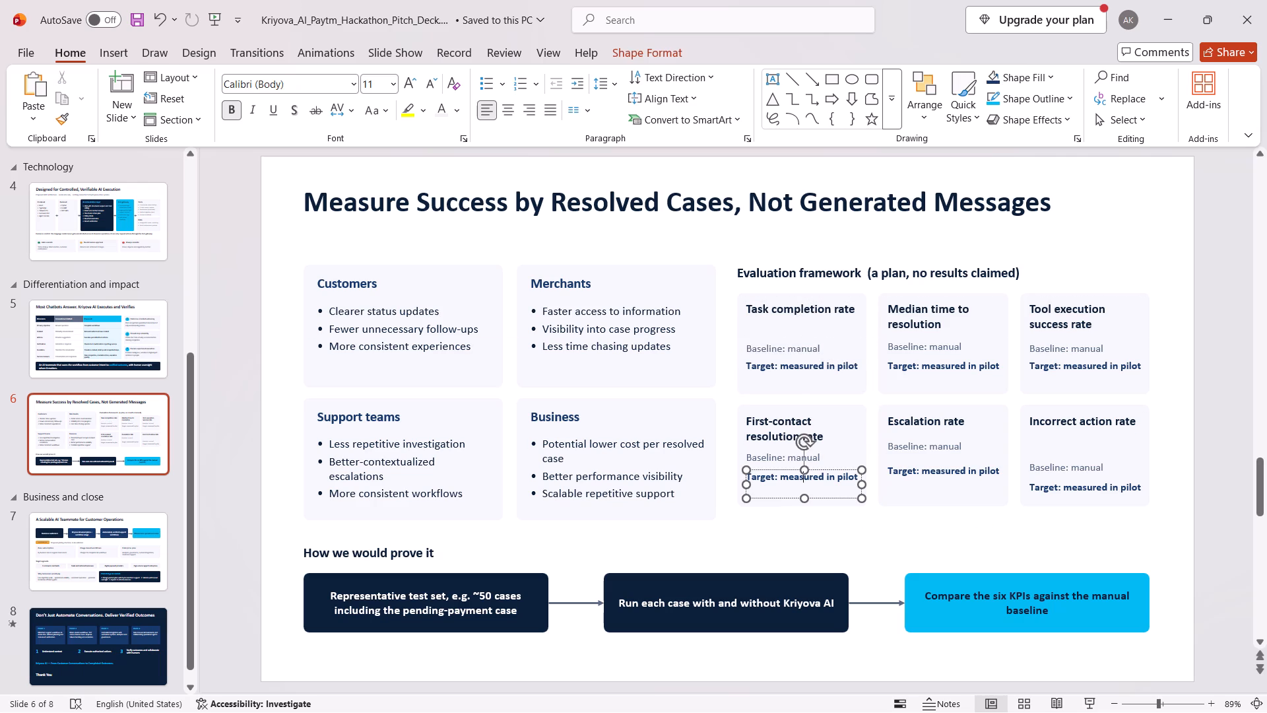
{"action": "left_click", "coordinate": [804, 469]}
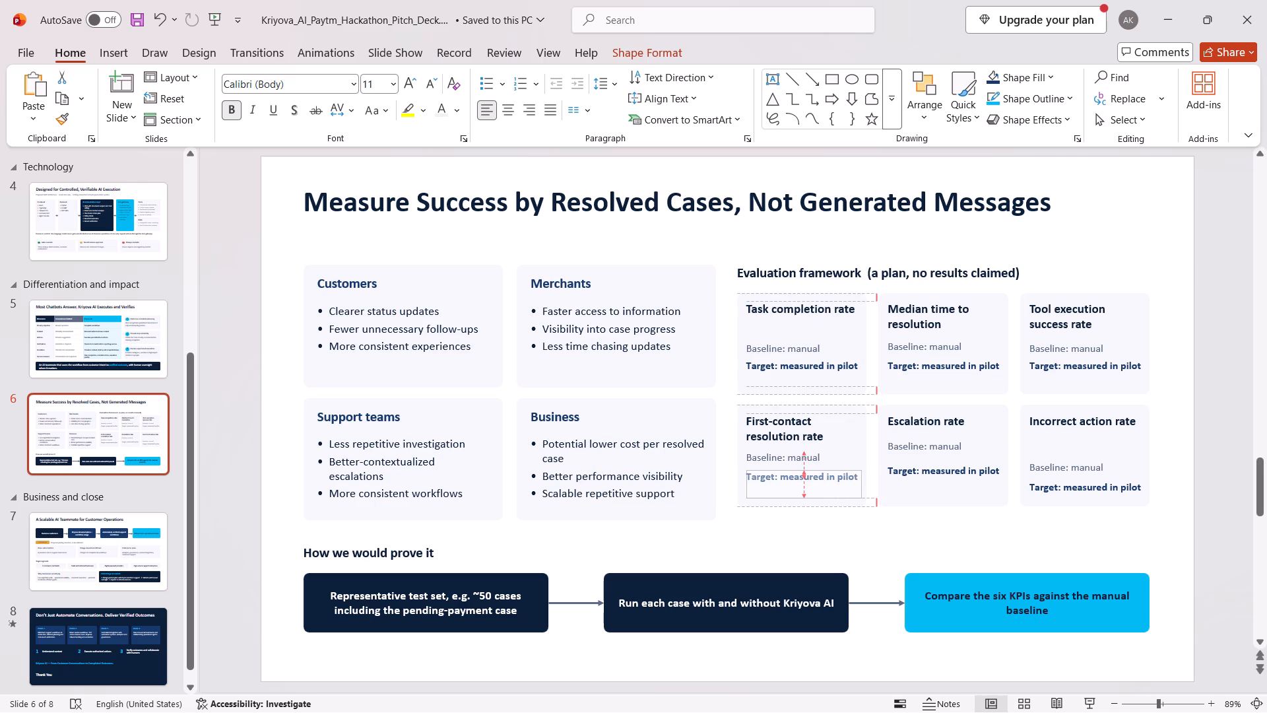
{"action": "left_click", "coordinate": [923, 471]}
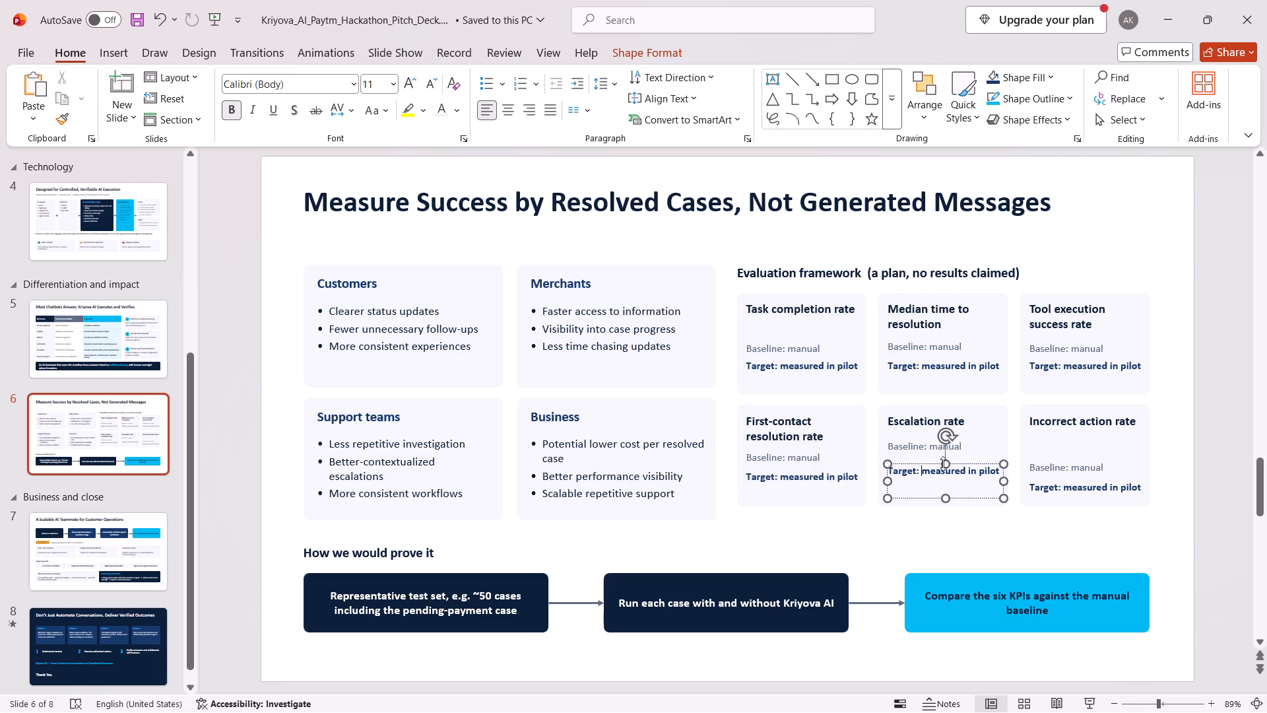
{"action": "left_click", "coordinate": [947, 465]}
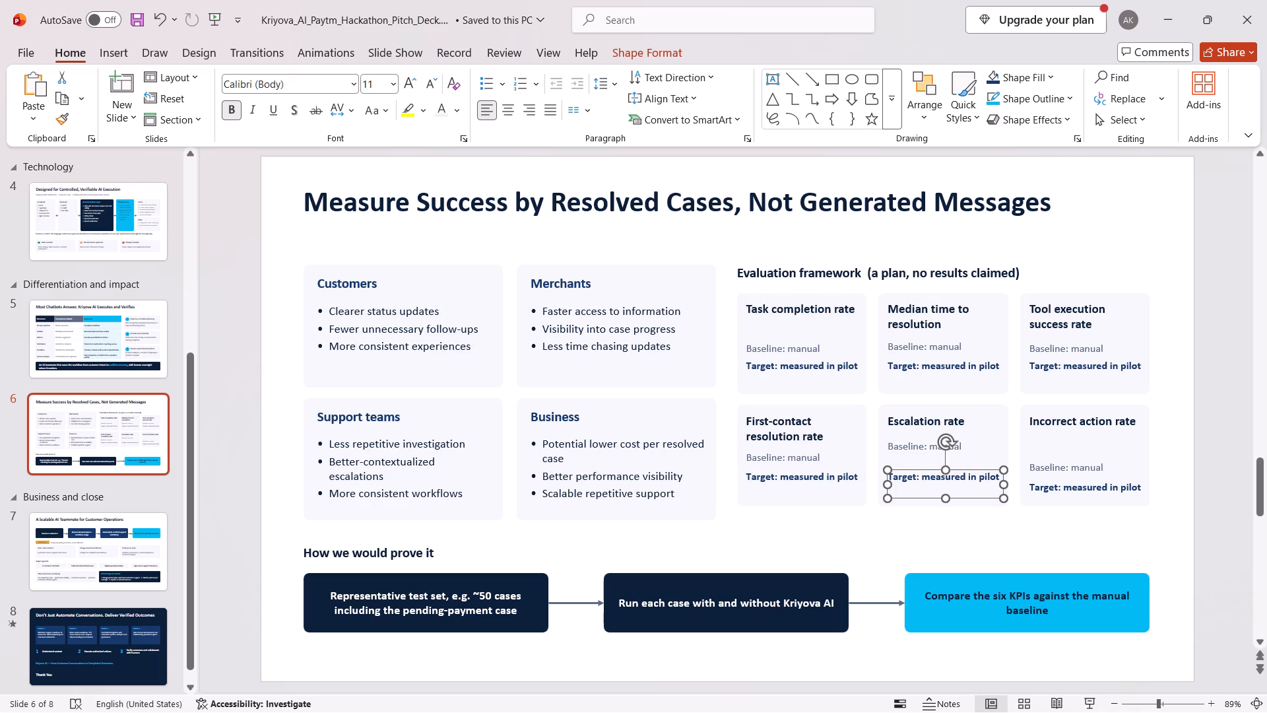
Raise the Baseline and Target lines in the Incorrect action rate card, aligning its Target line with the other bottom-row cards.
{"action": "left_click", "coordinate": [1051, 473]}
{"action": "left_click_drag", "start_coordinate": [1084, 457], "coordinate": [1080, 445]}
{"action": "left_click", "coordinate": [1074, 488]}
{"action": "left_click_drag", "start_coordinate": [1088, 482], "coordinate": [1088, 465]}
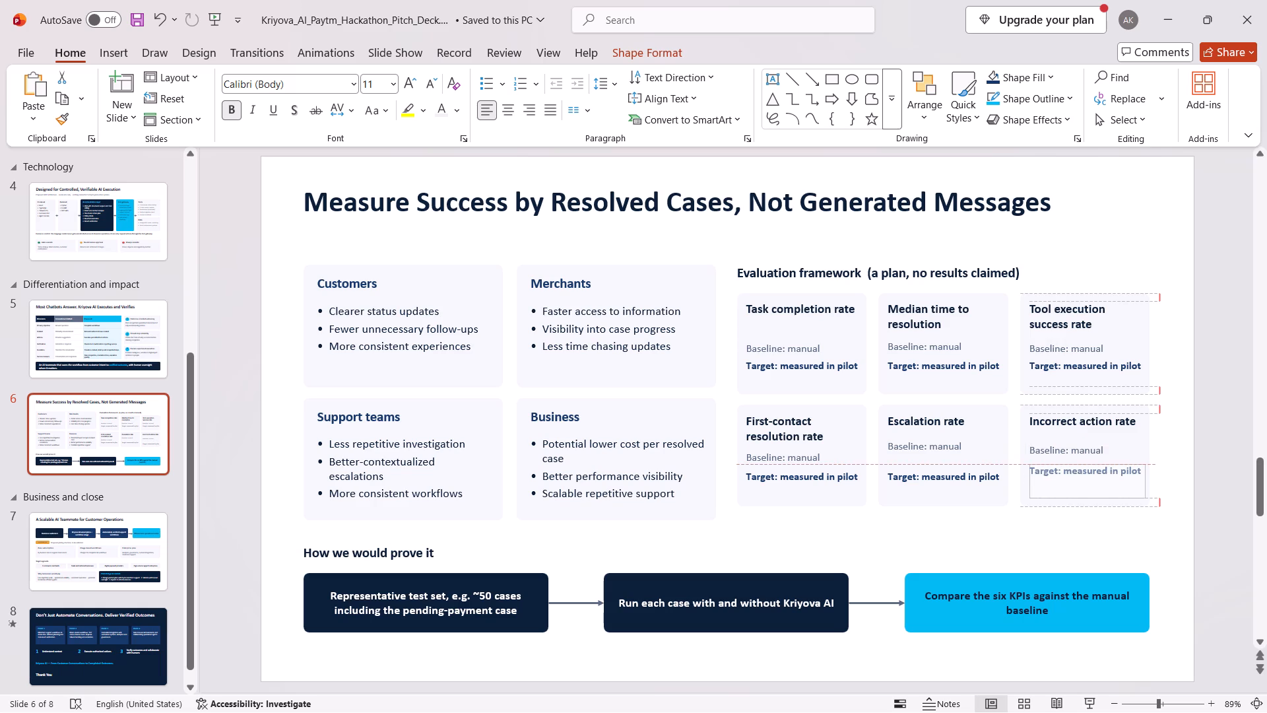
{"action": "left_click_drag", "start_coordinate": [1088, 465], "coordinate": [1086, 469]}
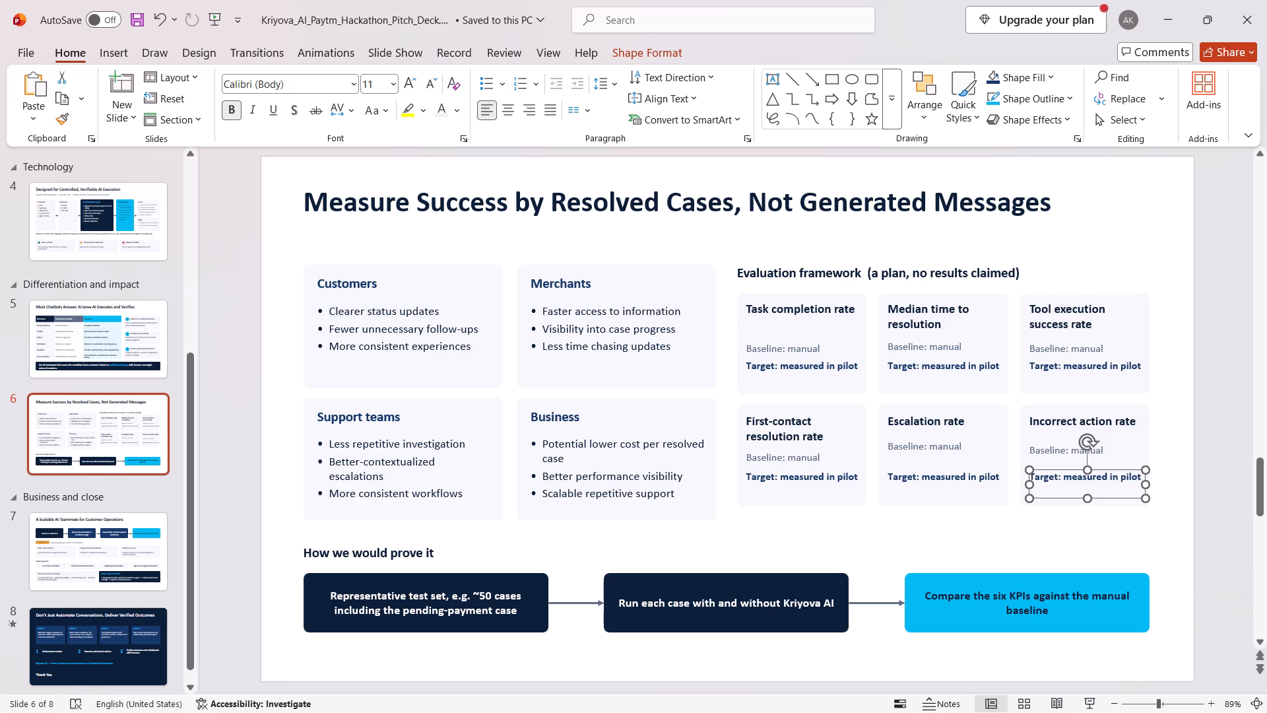
Lower the Baseline lines in the Escalation rate and Incorrect action rate cards to match the First-contact resolution rate card's Baseline line.
{"action": "left_click", "coordinate": [951, 452]}
{"action": "left_click_drag", "start_coordinate": [945, 441], "coordinate": [944, 447]}
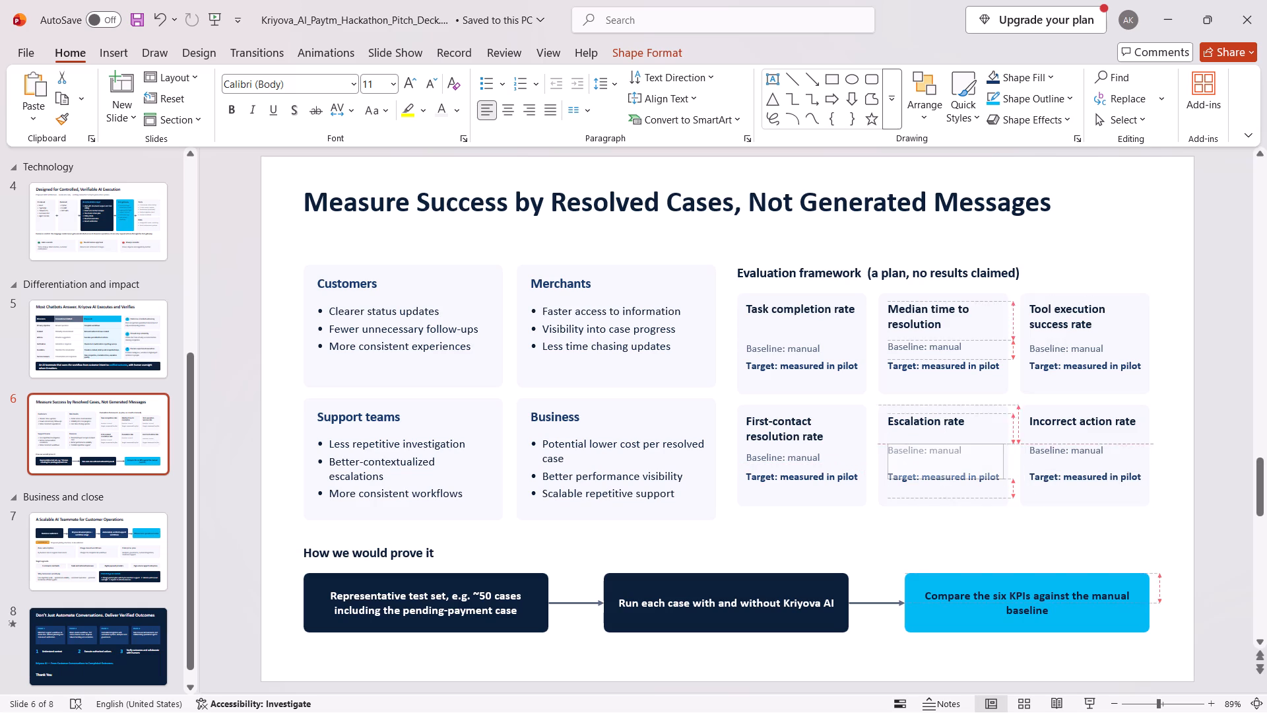
{"action": "left_click_drag", "start_coordinate": [944, 447], "coordinate": [943, 451]}
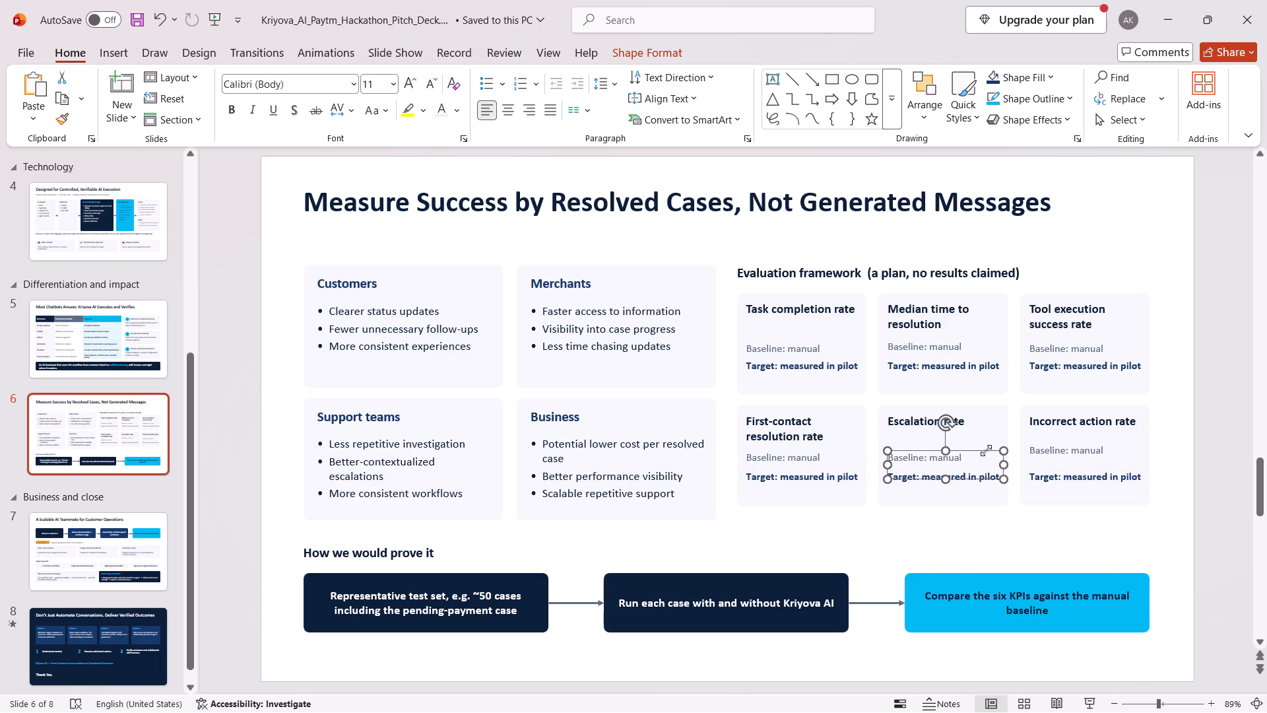
{"action": "left_click", "coordinate": [1068, 452]}
{"action": "left_click_drag", "start_coordinate": [1085, 445], "coordinate": [1085, 452]}
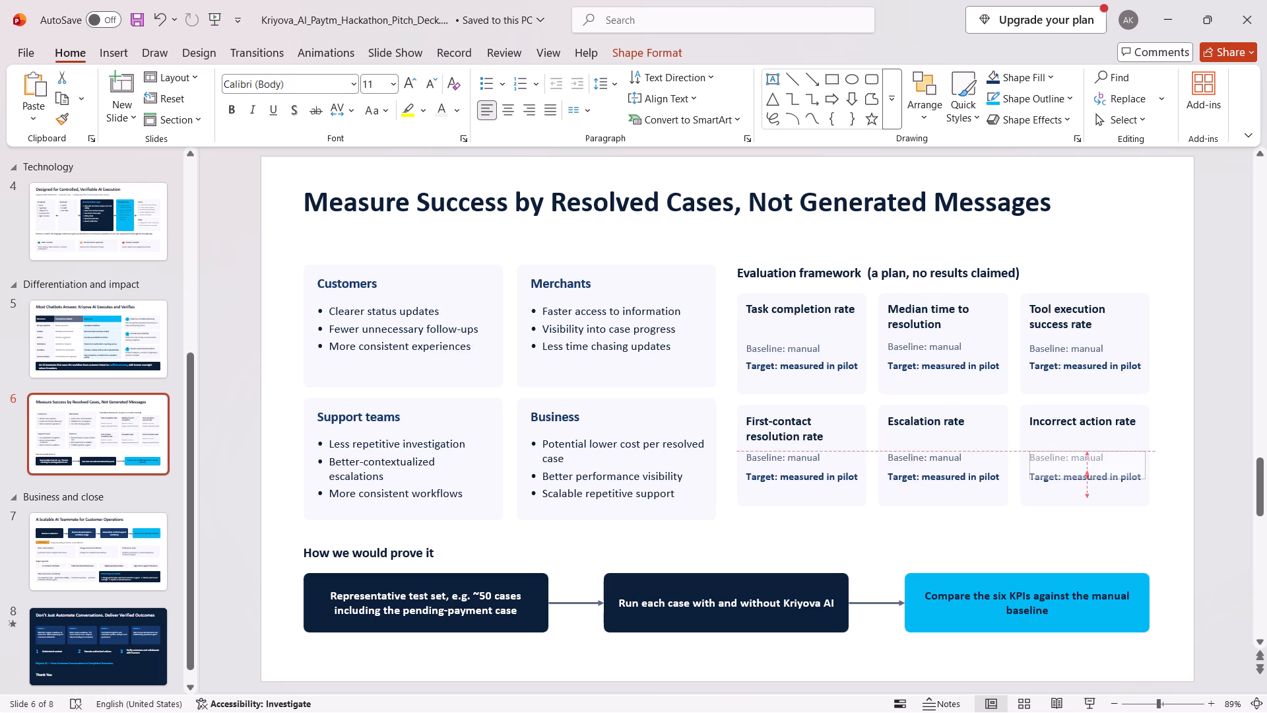
{"action": "left_click_drag", "start_coordinate": [1085, 452], "coordinate": [1084, 452]}
{"action": "left_click", "coordinate": [1171, 480]}
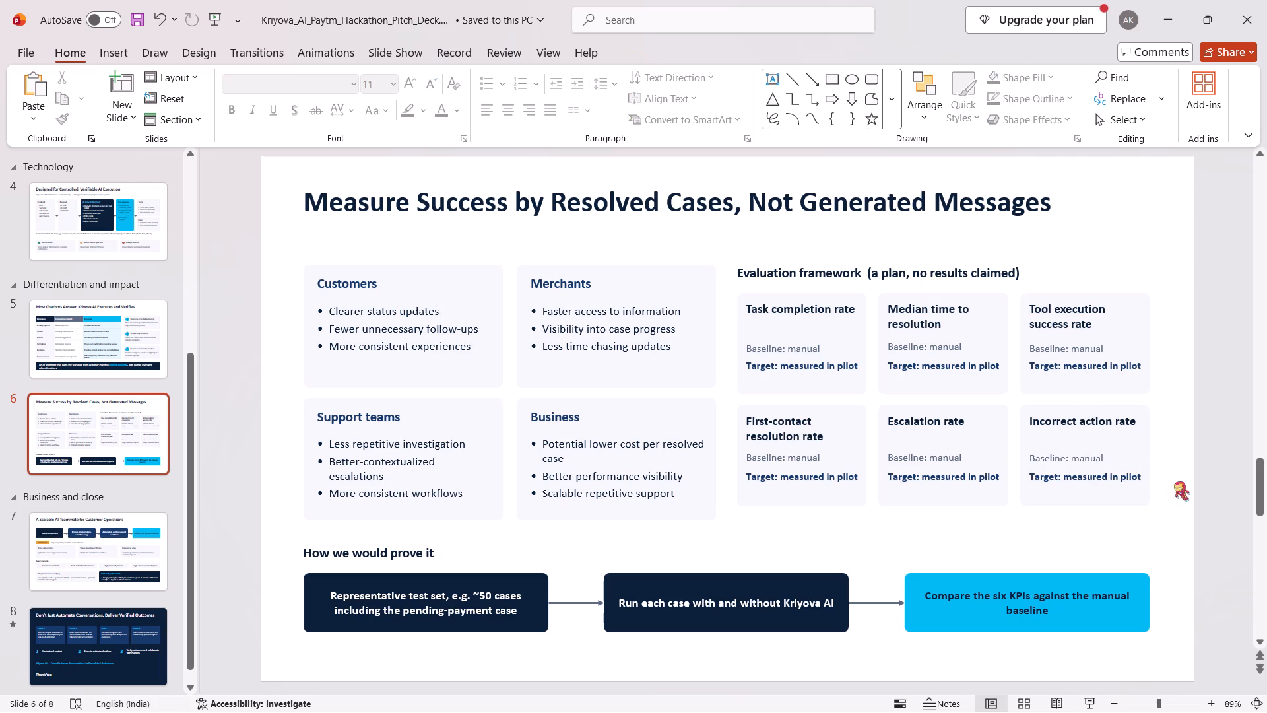
Print the finished deck to a PDF named "paytm ppt" in the Downloads folder.
{"action": "scroll", "coordinate": [759, 488], "scroll_direction": "down", "scroll_amount": 1}
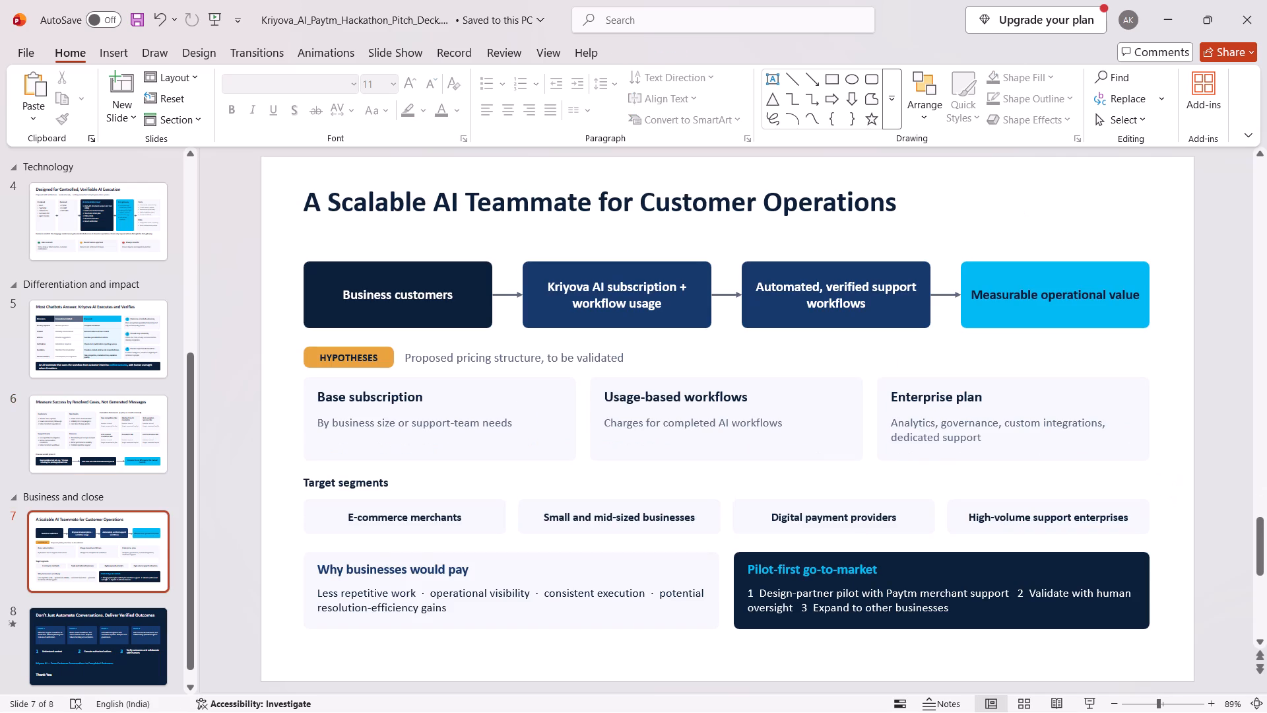
{"action": "scroll", "coordinate": [768, 485], "scroll_direction": "down", "scroll_amount": 1}
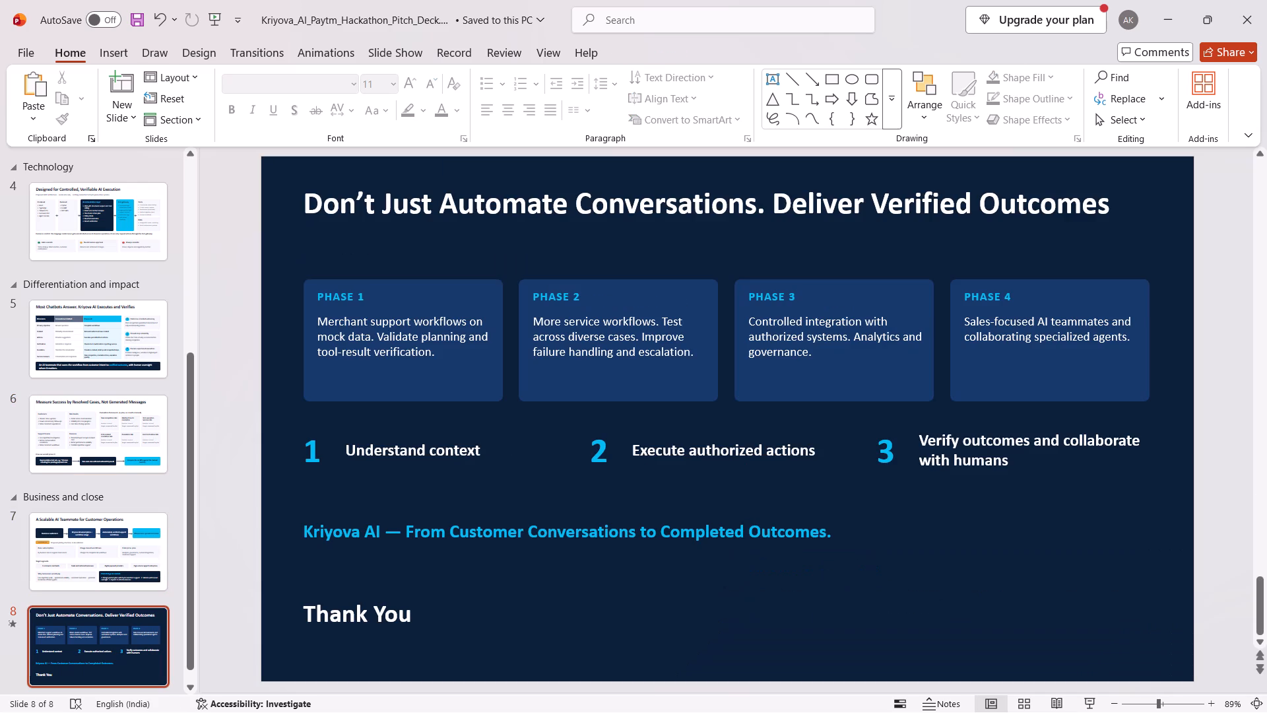
{"action": "scroll", "coordinate": [771, 486], "scroll_direction": "down", "scroll_amount": 3}
{"action": "scroll", "coordinate": [769, 487], "scroll_direction": "up", "scroll_amount": 19}
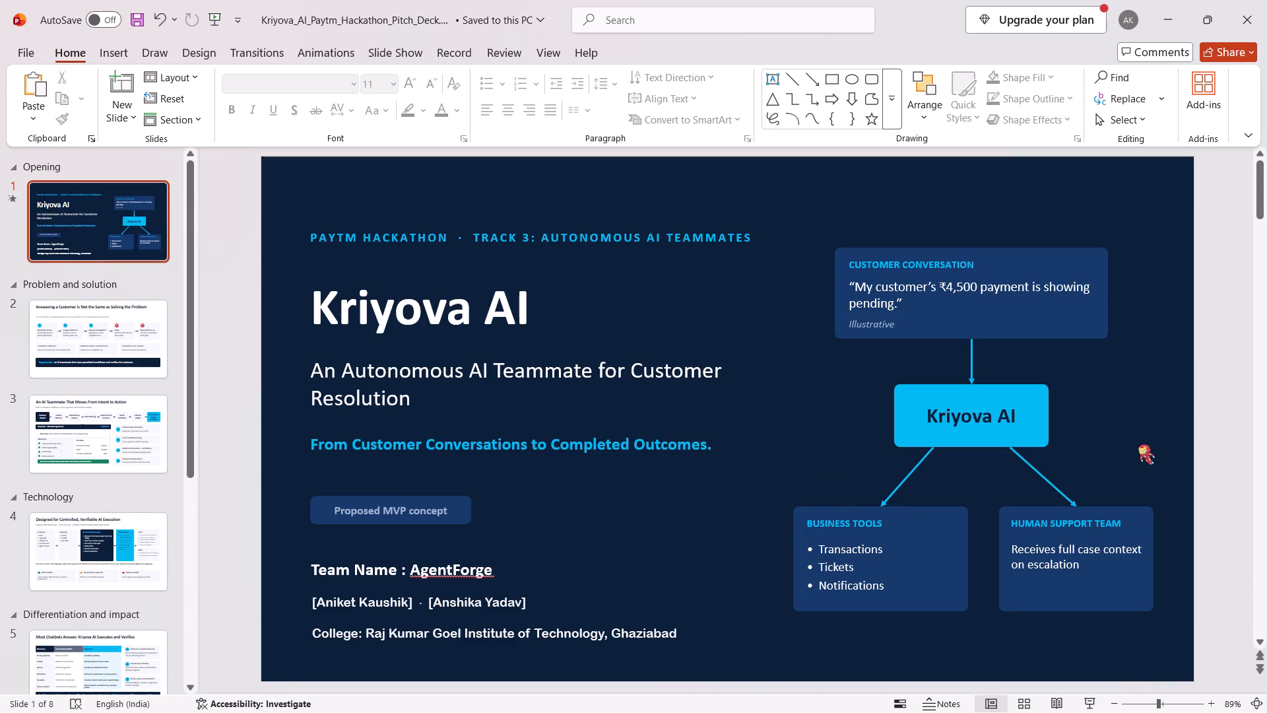
{"action": "key", "text": "ctrl+p"}
{"action": "left_click", "coordinate": [203, 133]}
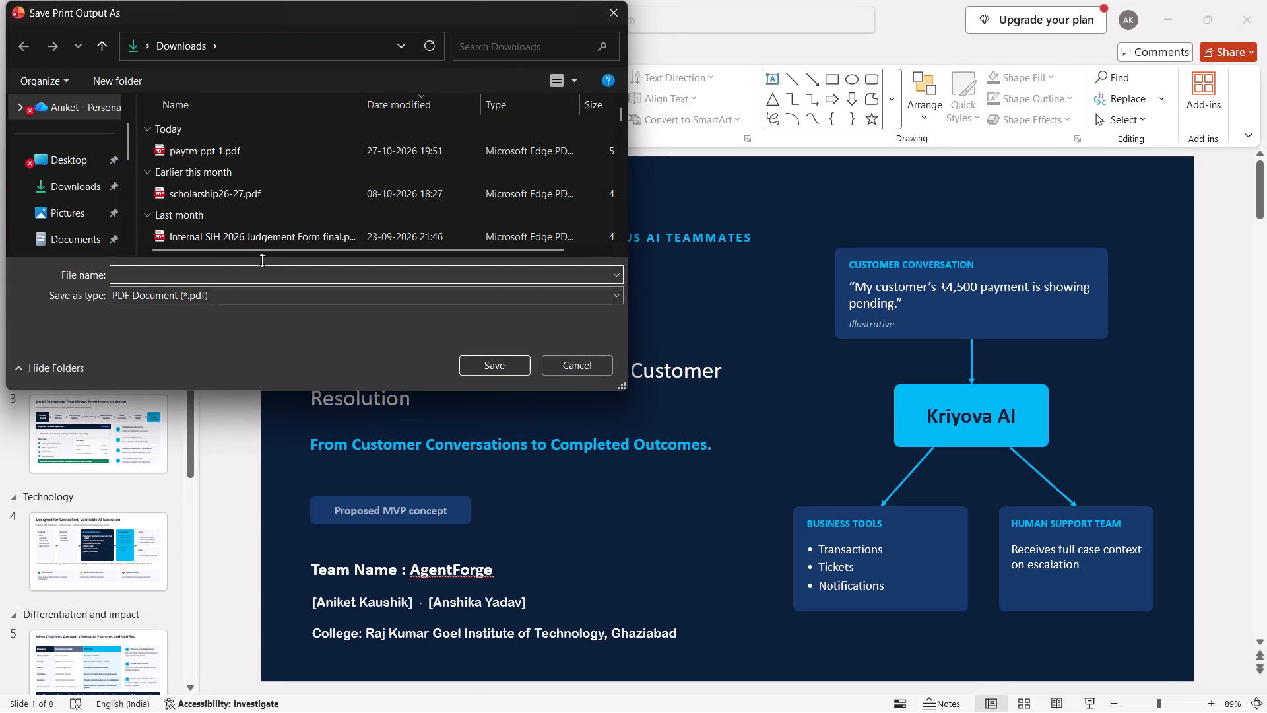
{"action": "type", "text": "paytm ppt"}
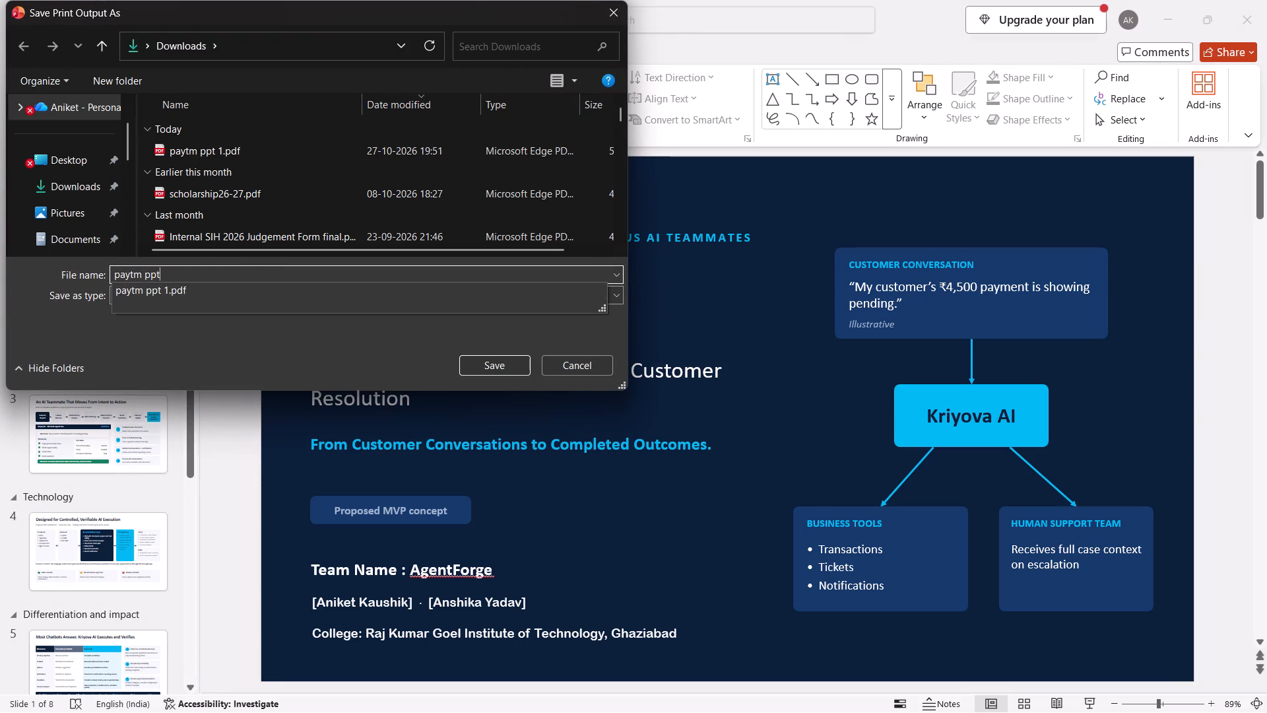
{"action": "key", "text": "Return"}
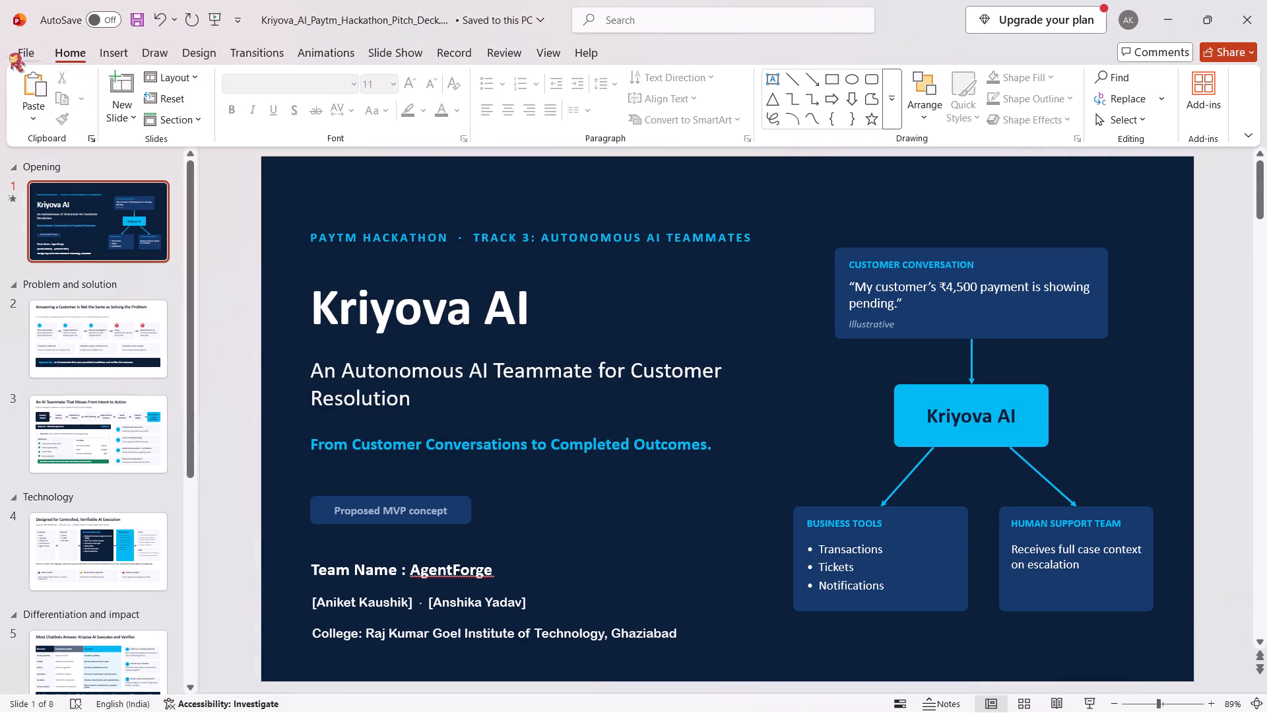
Apply the dark Dune theme to the whole presentation, checking its preview on slide 2 first.
{"action": "left_click", "coordinate": [254, 53]}
{"action": "left_click", "coordinate": [336, 54]}
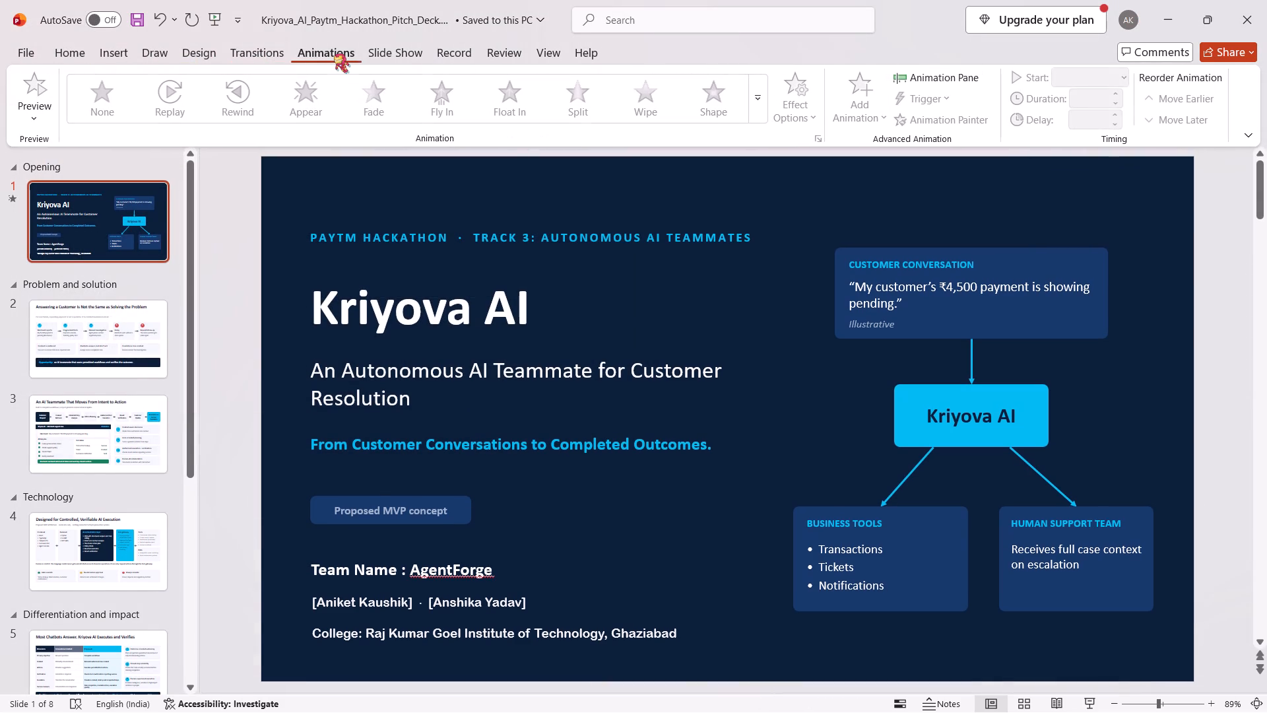
{"action": "left_click", "coordinate": [372, 54]}
{"action": "left_click", "coordinate": [176, 55]}
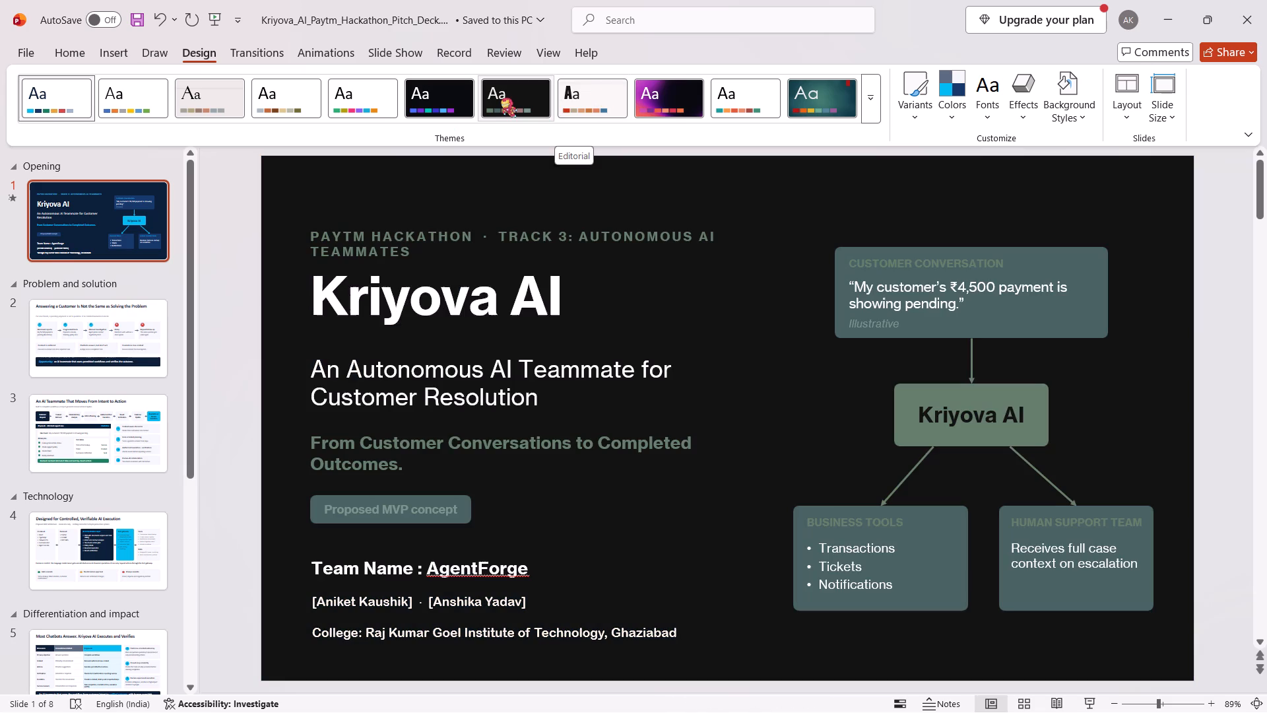
{"action": "left_click", "coordinate": [45, 349]}
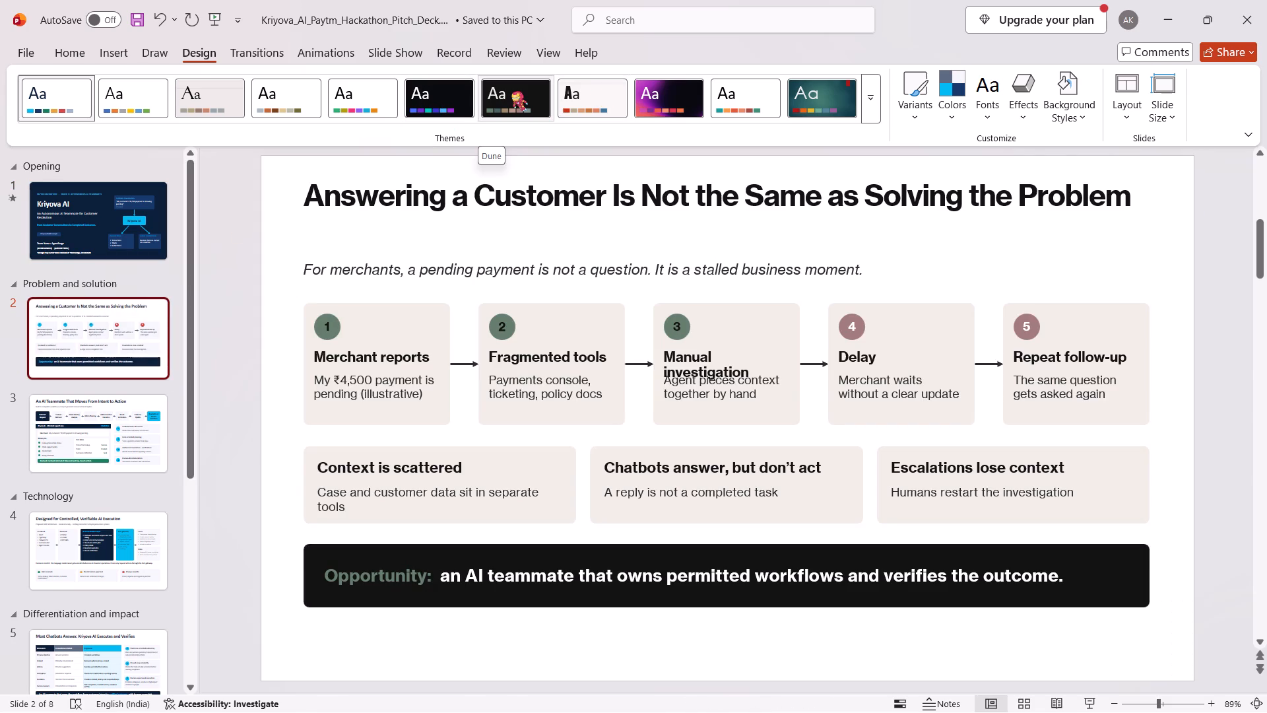
{"action": "left_click", "coordinate": [513, 92]}
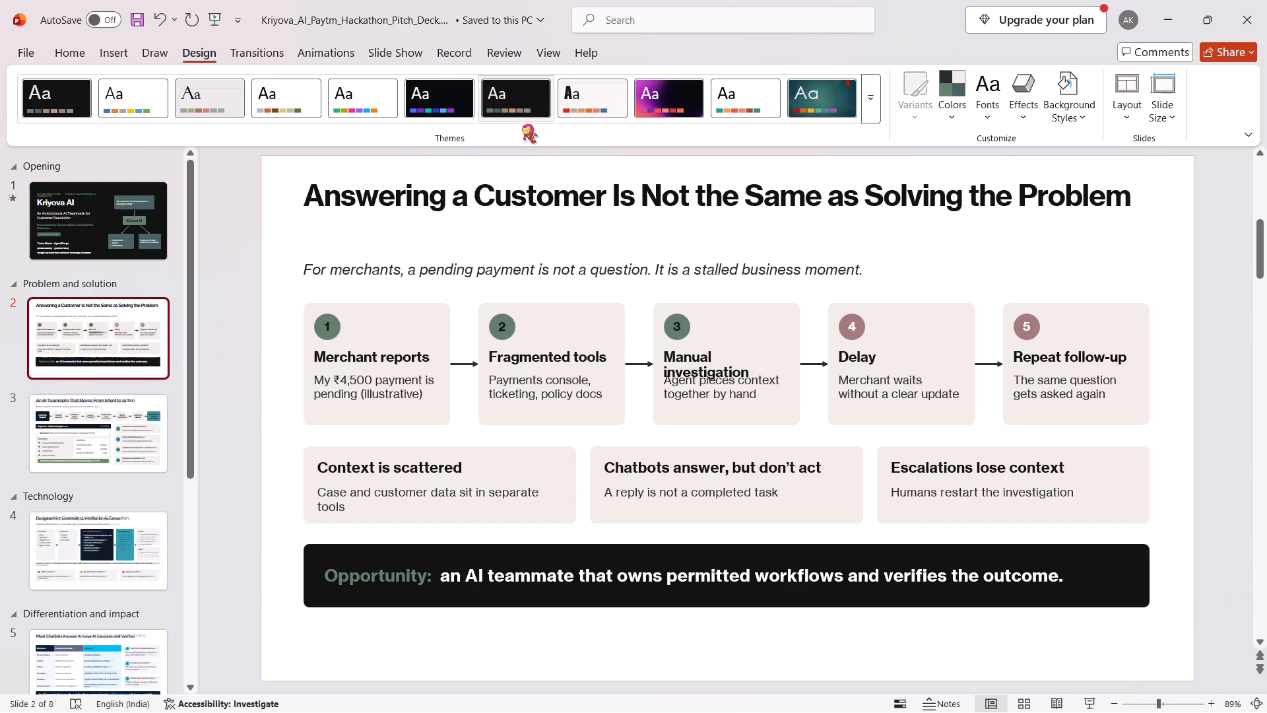
Look through the deck's slides to examine the layout and colours under the Dune theme, and minimize the window.
{"action": "scroll", "coordinate": [644, 318], "scroll_direction": "up", "scroll_amount": 6}
{"action": "scroll", "coordinate": [645, 300], "scroll_direction": "down", "scroll_amount": 8}
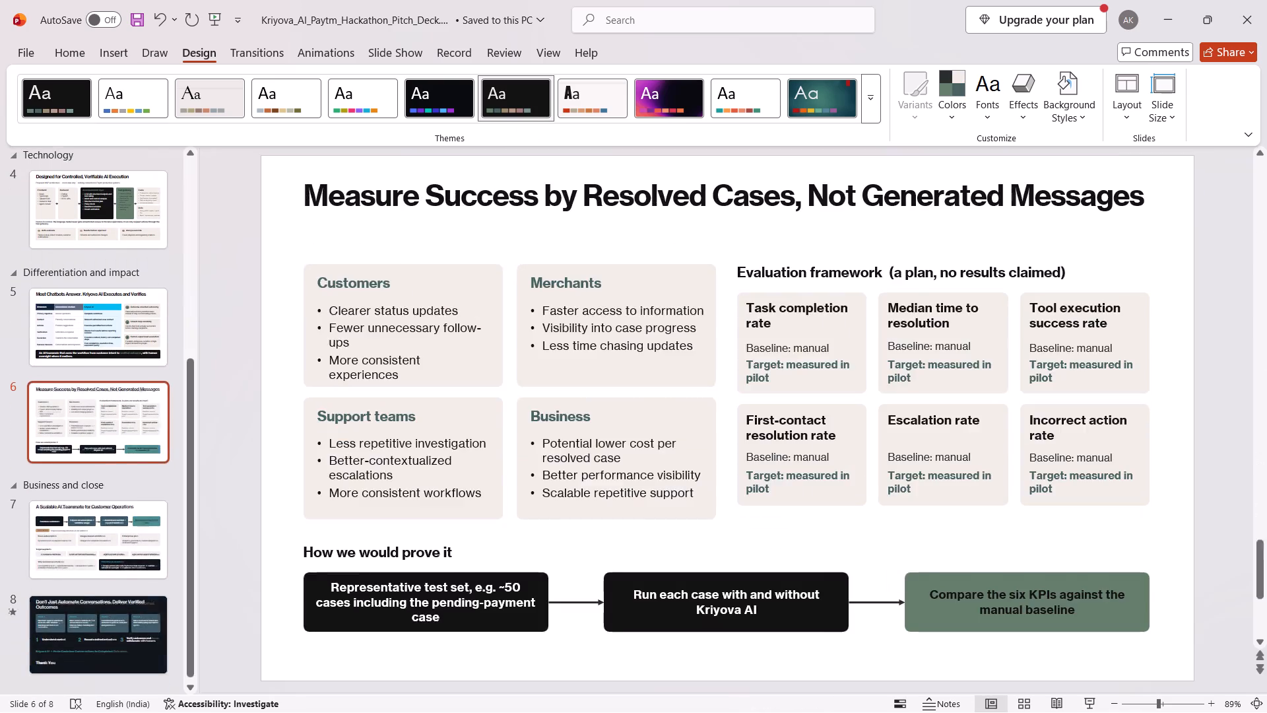
{"action": "scroll", "coordinate": [639, 325], "scroll_direction": "down", "scroll_amount": 6}
{"action": "scroll", "coordinate": [643, 330], "scroll_direction": "up", "scroll_amount": 11}
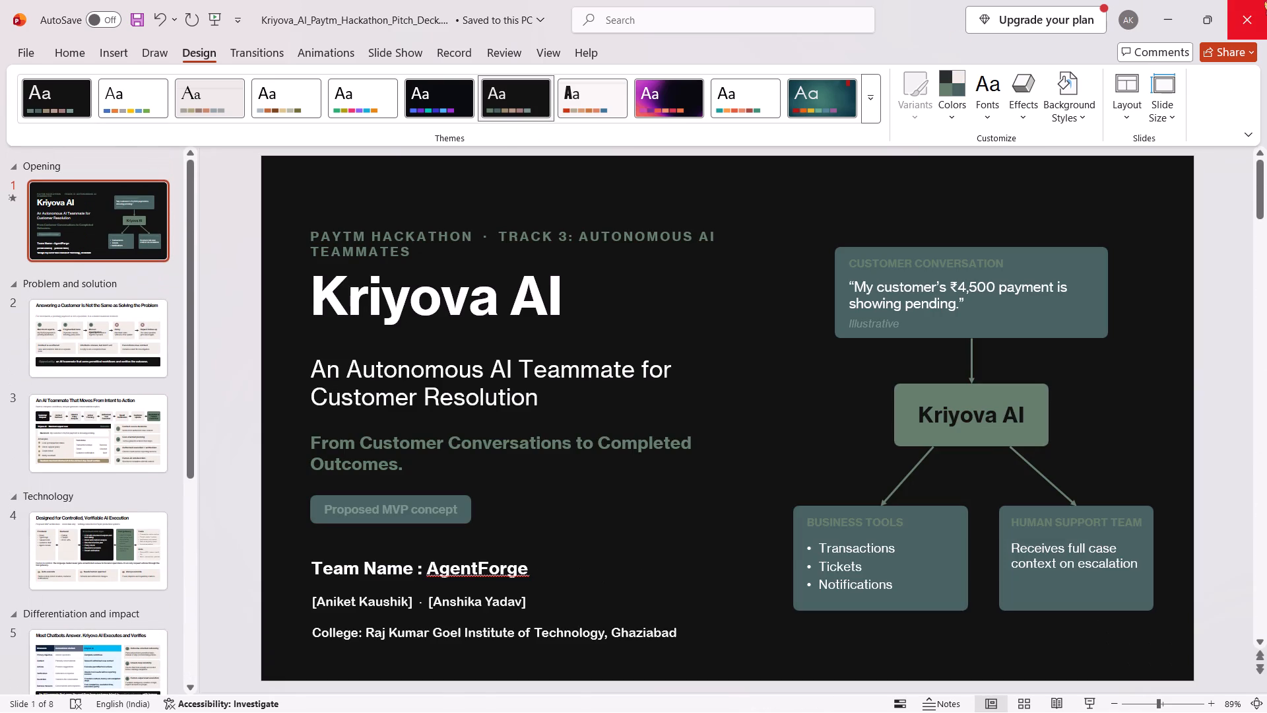
{"action": "scroll", "coordinate": [727, 442], "scroll_direction": "up", "scroll_amount": 1}
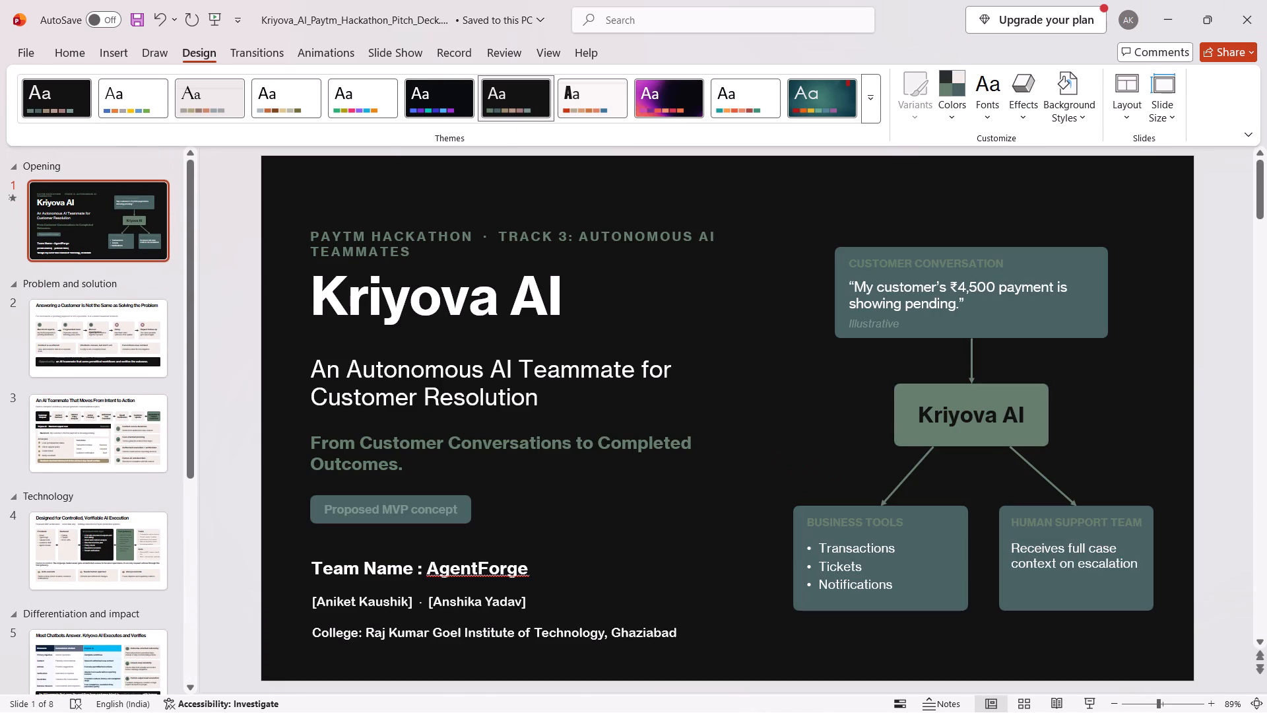
{"action": "scroll", "coordinate": [727, 442], "scroll_direction": "up", "scroll_amount": 1}
{"action": "left_click", "coordinate": [1162, 24]}
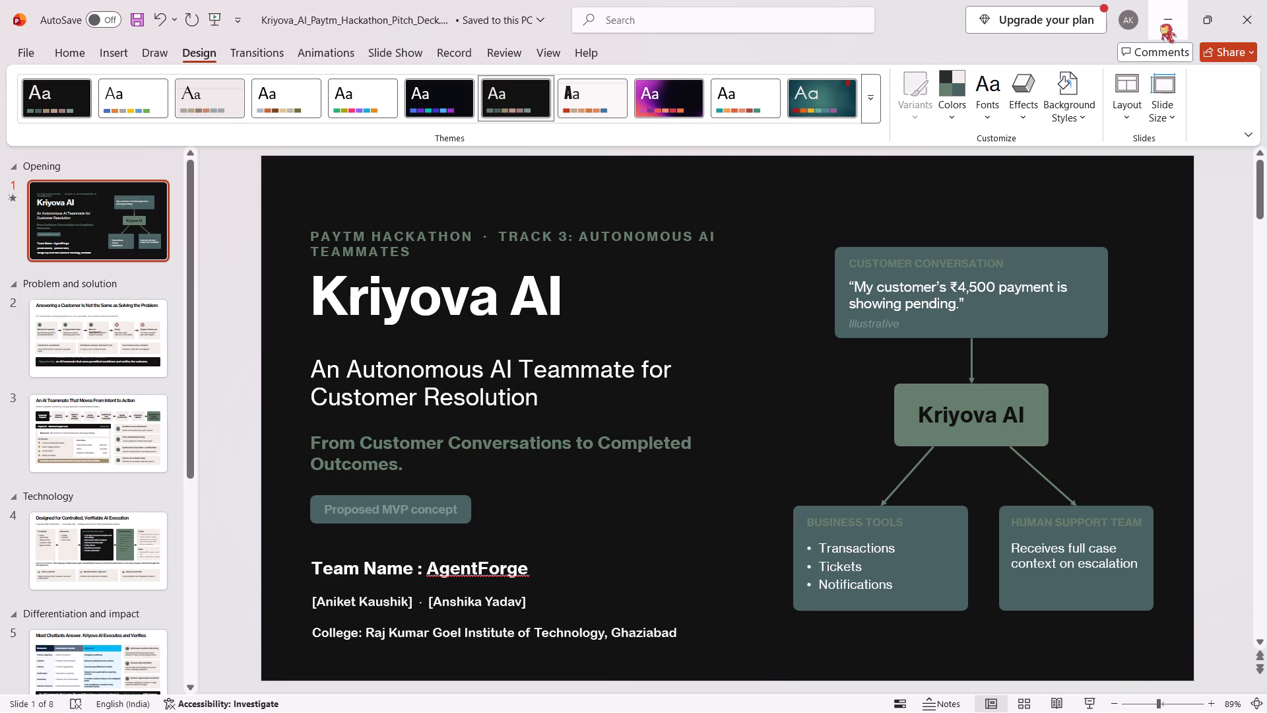
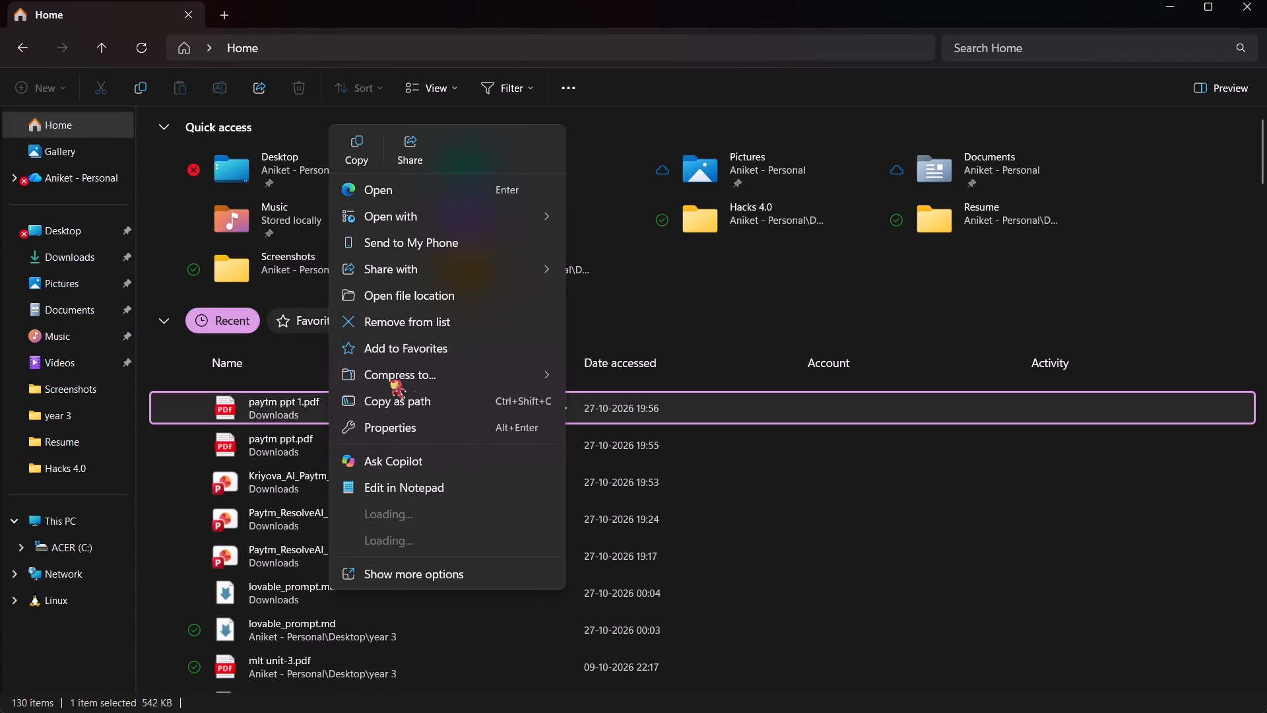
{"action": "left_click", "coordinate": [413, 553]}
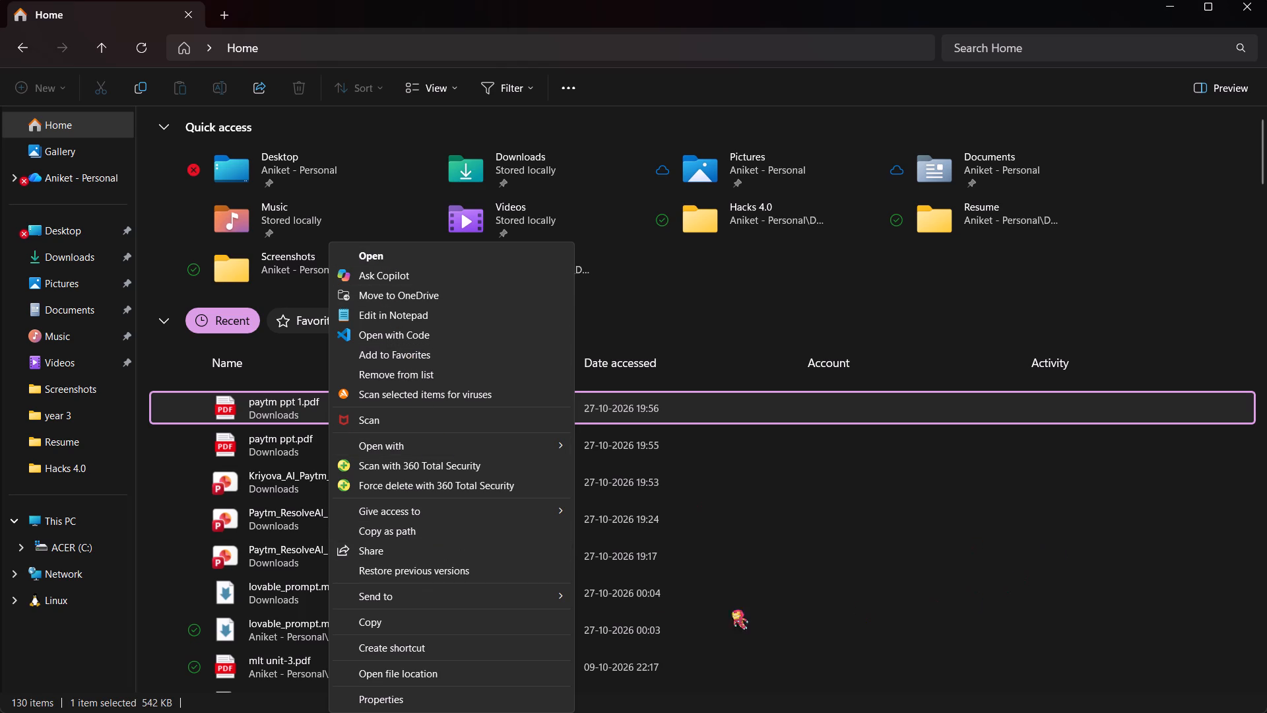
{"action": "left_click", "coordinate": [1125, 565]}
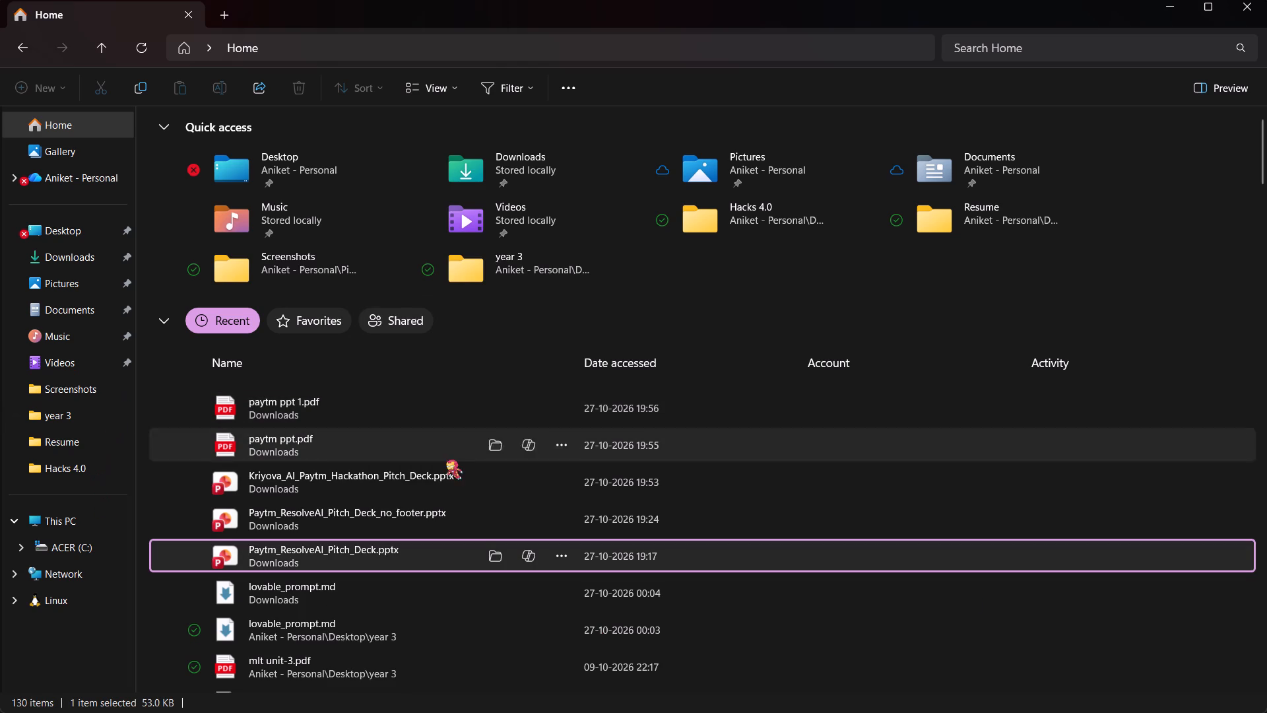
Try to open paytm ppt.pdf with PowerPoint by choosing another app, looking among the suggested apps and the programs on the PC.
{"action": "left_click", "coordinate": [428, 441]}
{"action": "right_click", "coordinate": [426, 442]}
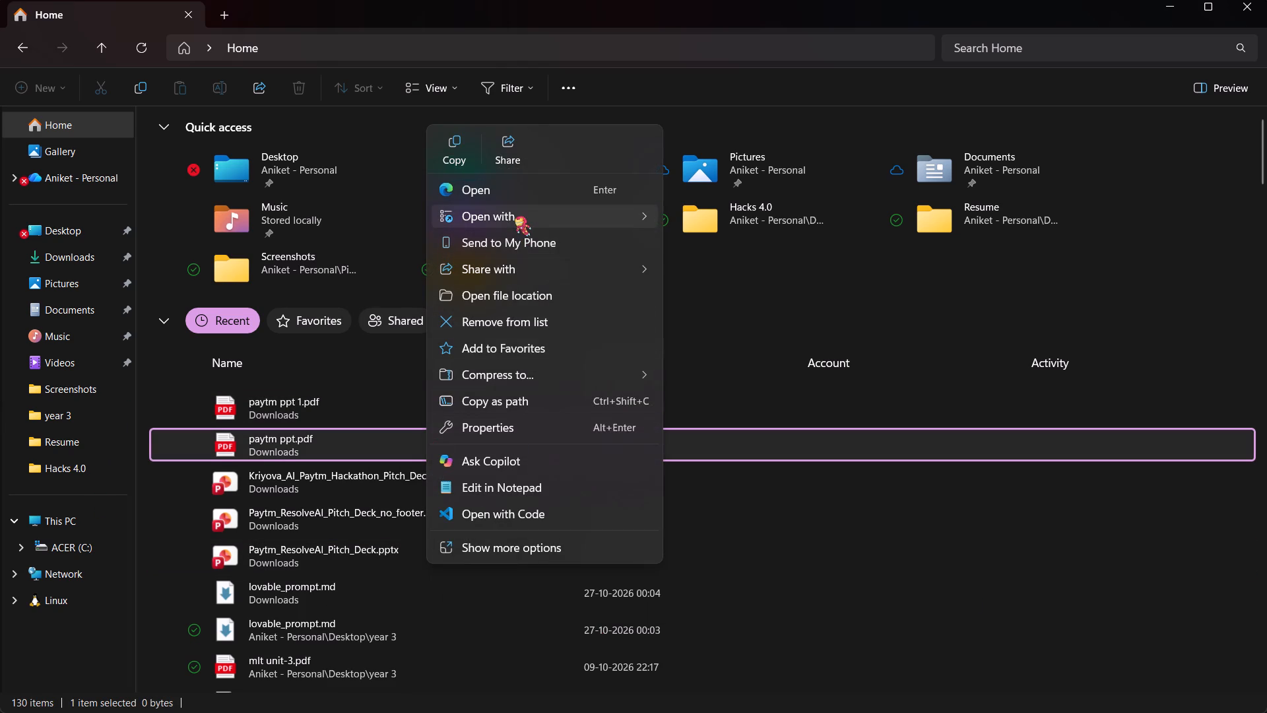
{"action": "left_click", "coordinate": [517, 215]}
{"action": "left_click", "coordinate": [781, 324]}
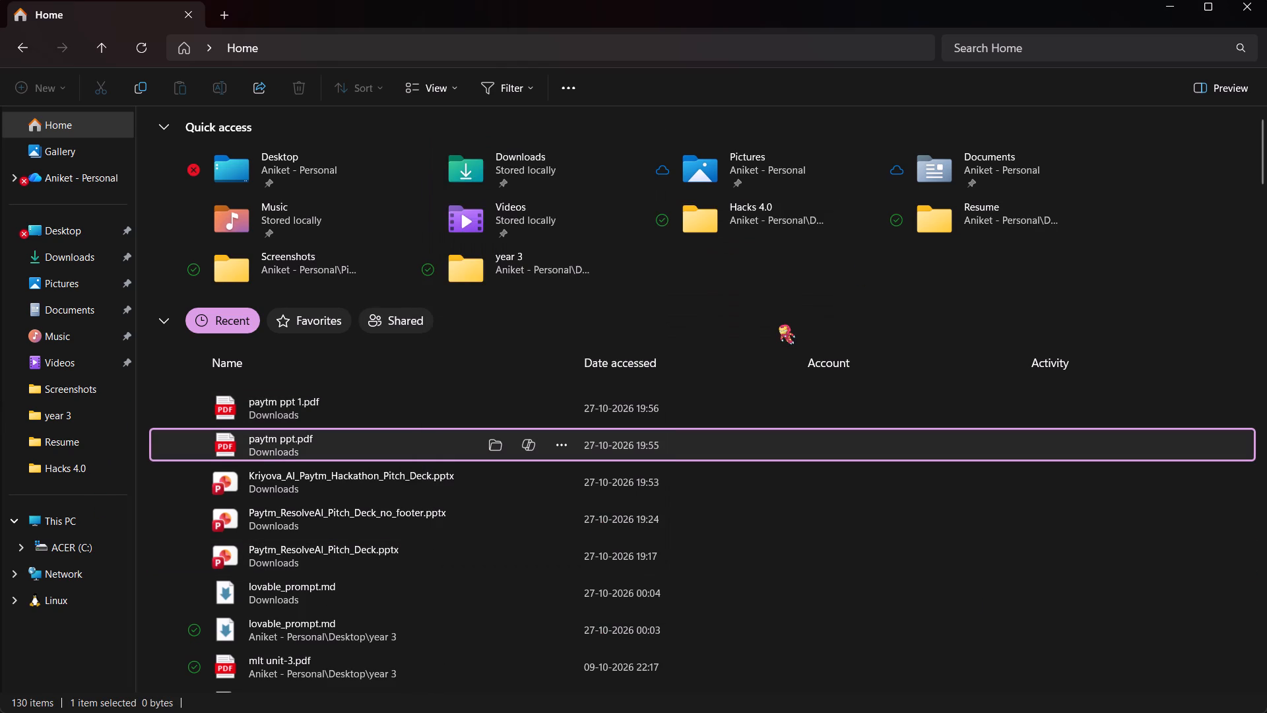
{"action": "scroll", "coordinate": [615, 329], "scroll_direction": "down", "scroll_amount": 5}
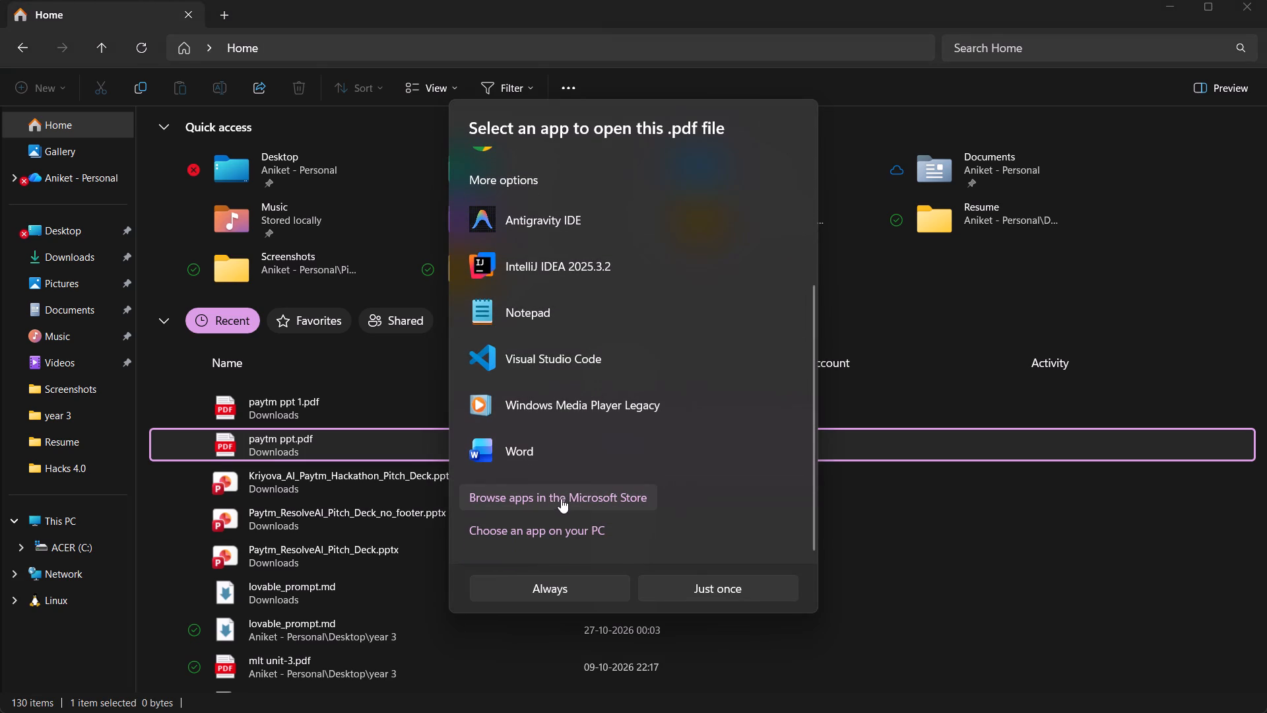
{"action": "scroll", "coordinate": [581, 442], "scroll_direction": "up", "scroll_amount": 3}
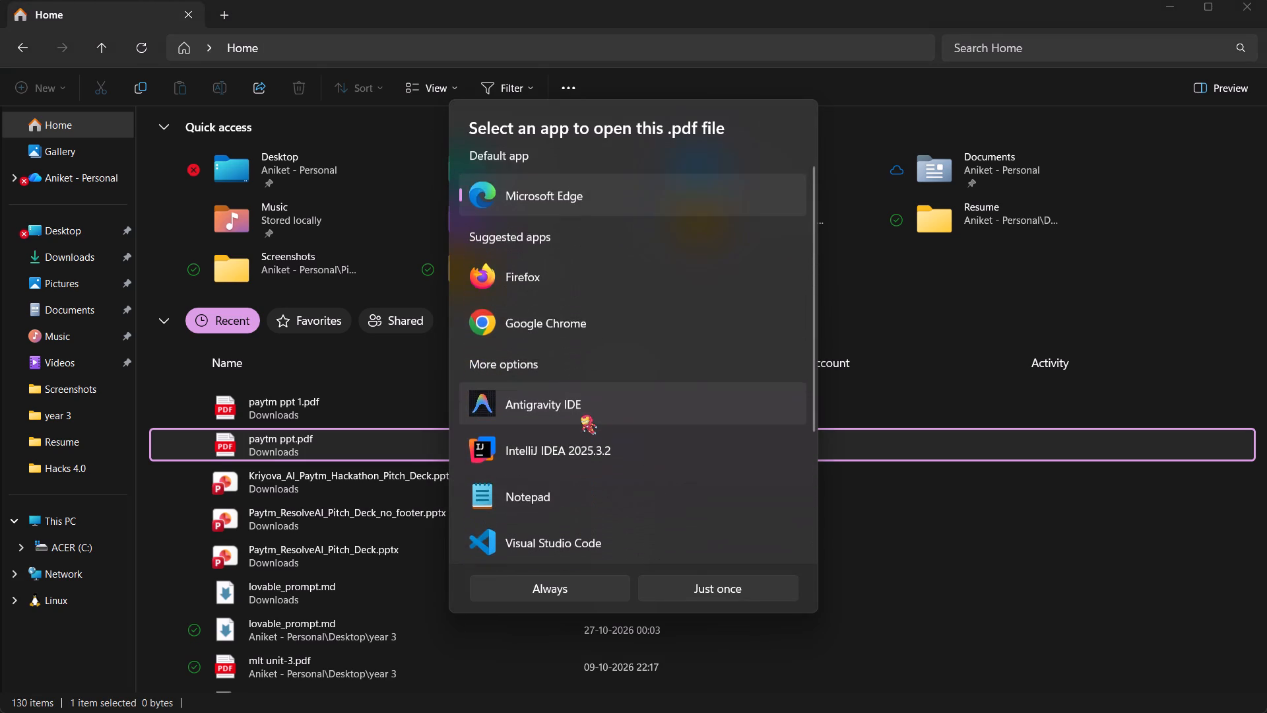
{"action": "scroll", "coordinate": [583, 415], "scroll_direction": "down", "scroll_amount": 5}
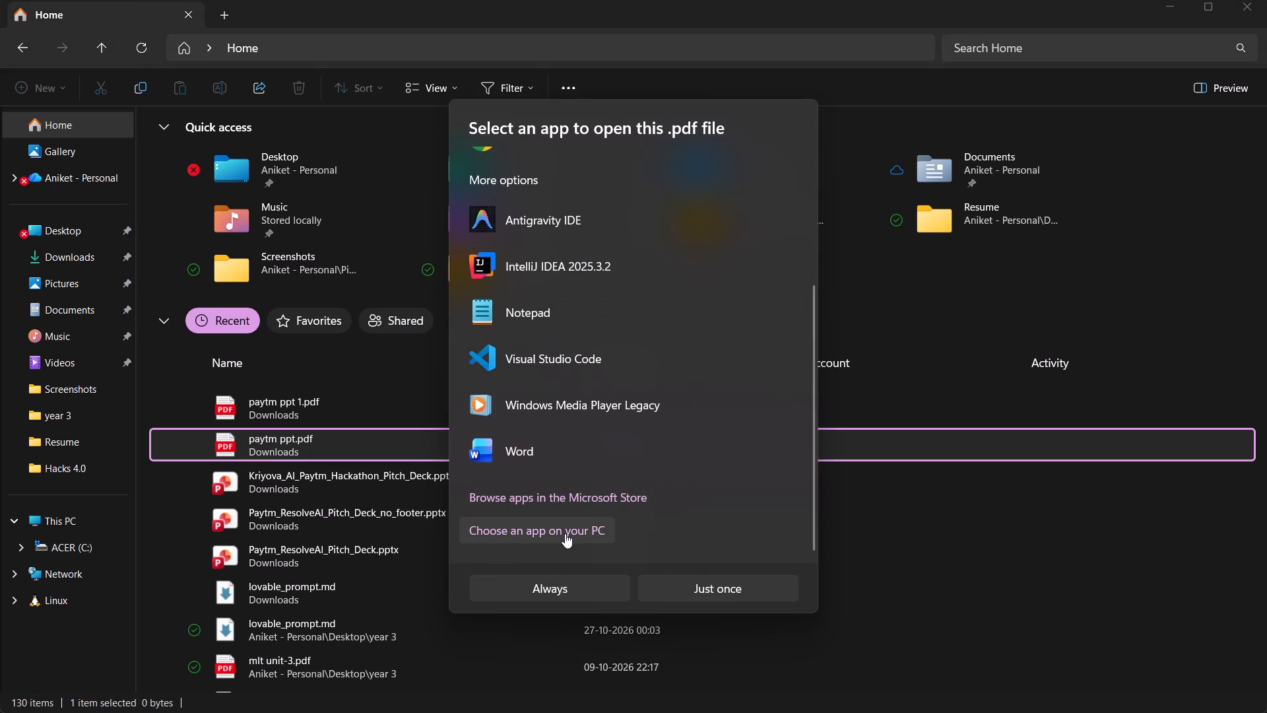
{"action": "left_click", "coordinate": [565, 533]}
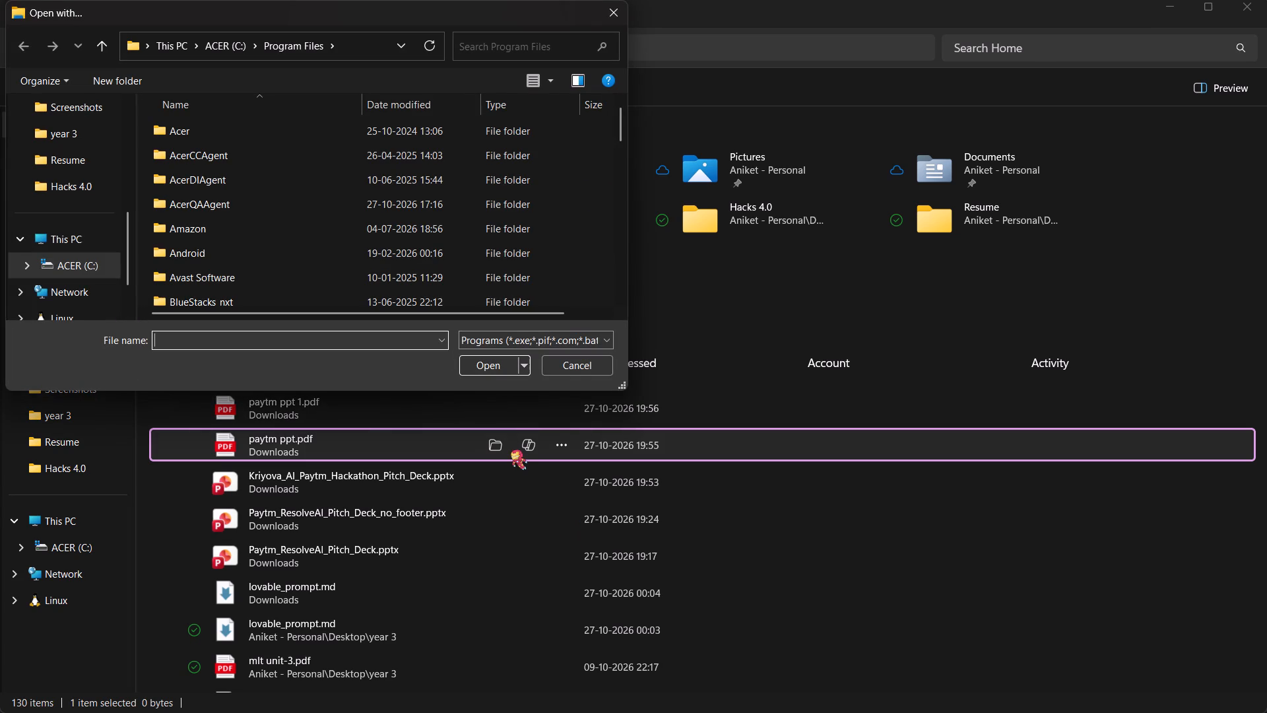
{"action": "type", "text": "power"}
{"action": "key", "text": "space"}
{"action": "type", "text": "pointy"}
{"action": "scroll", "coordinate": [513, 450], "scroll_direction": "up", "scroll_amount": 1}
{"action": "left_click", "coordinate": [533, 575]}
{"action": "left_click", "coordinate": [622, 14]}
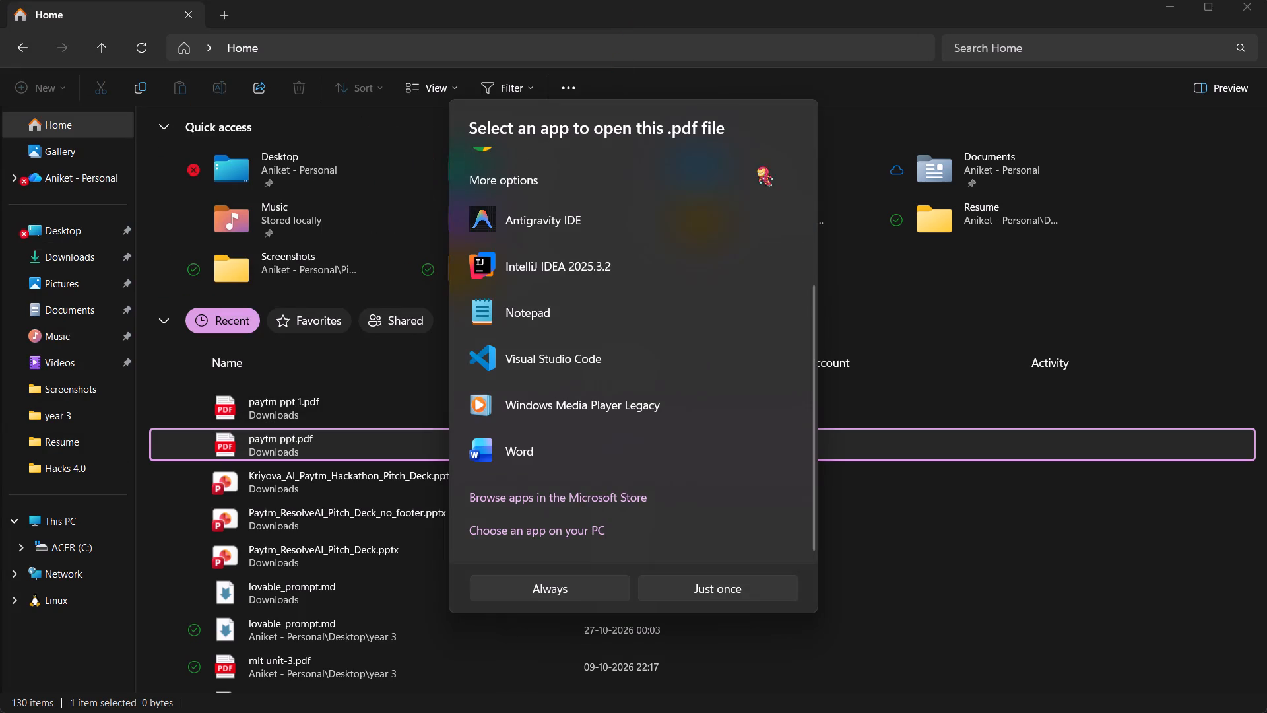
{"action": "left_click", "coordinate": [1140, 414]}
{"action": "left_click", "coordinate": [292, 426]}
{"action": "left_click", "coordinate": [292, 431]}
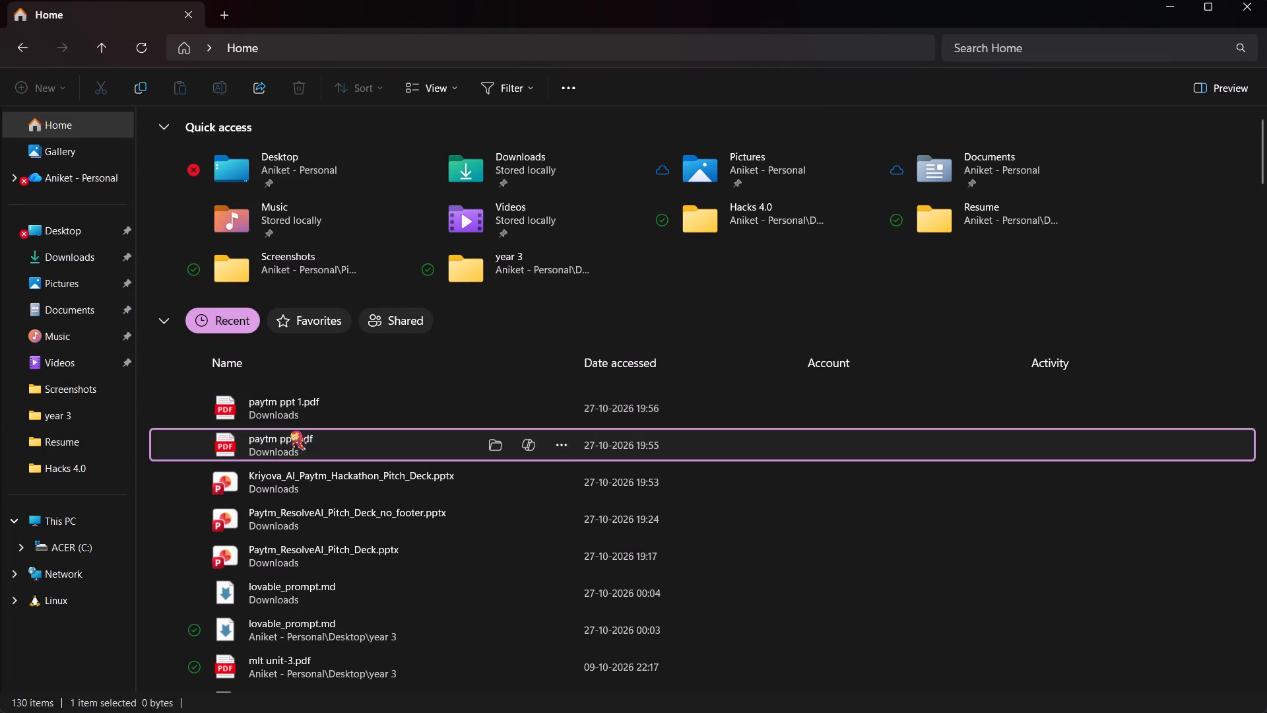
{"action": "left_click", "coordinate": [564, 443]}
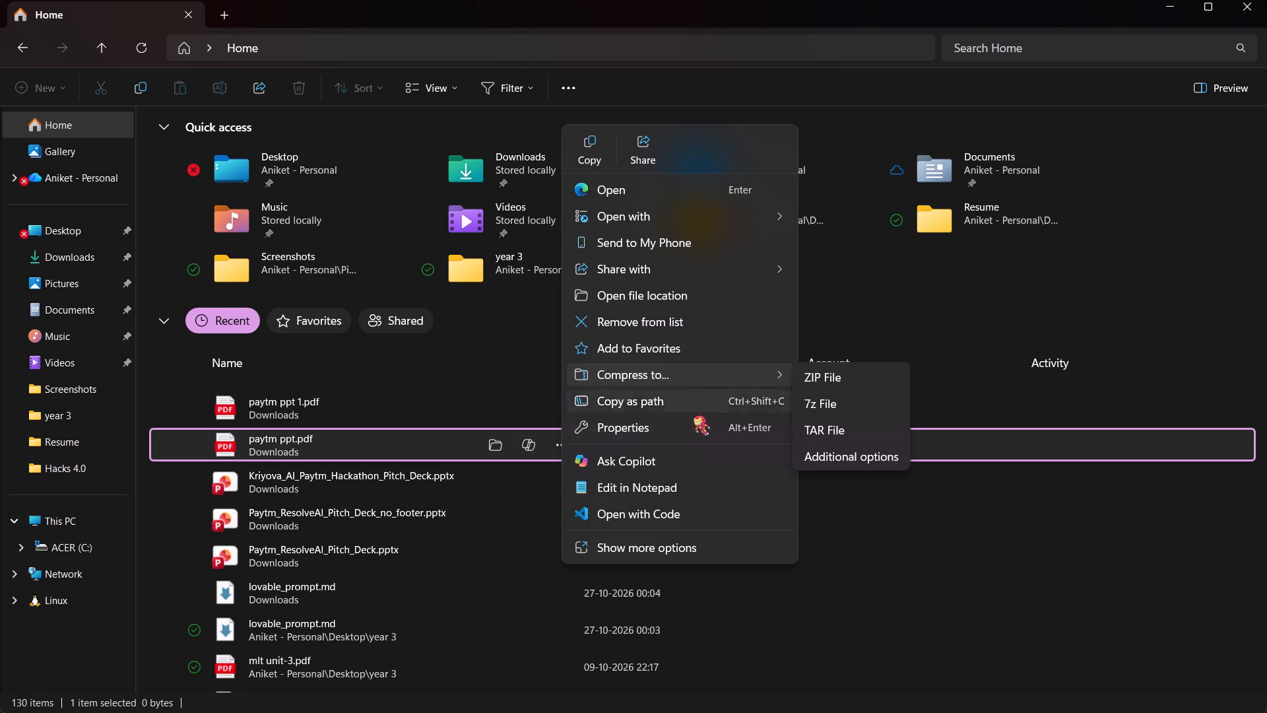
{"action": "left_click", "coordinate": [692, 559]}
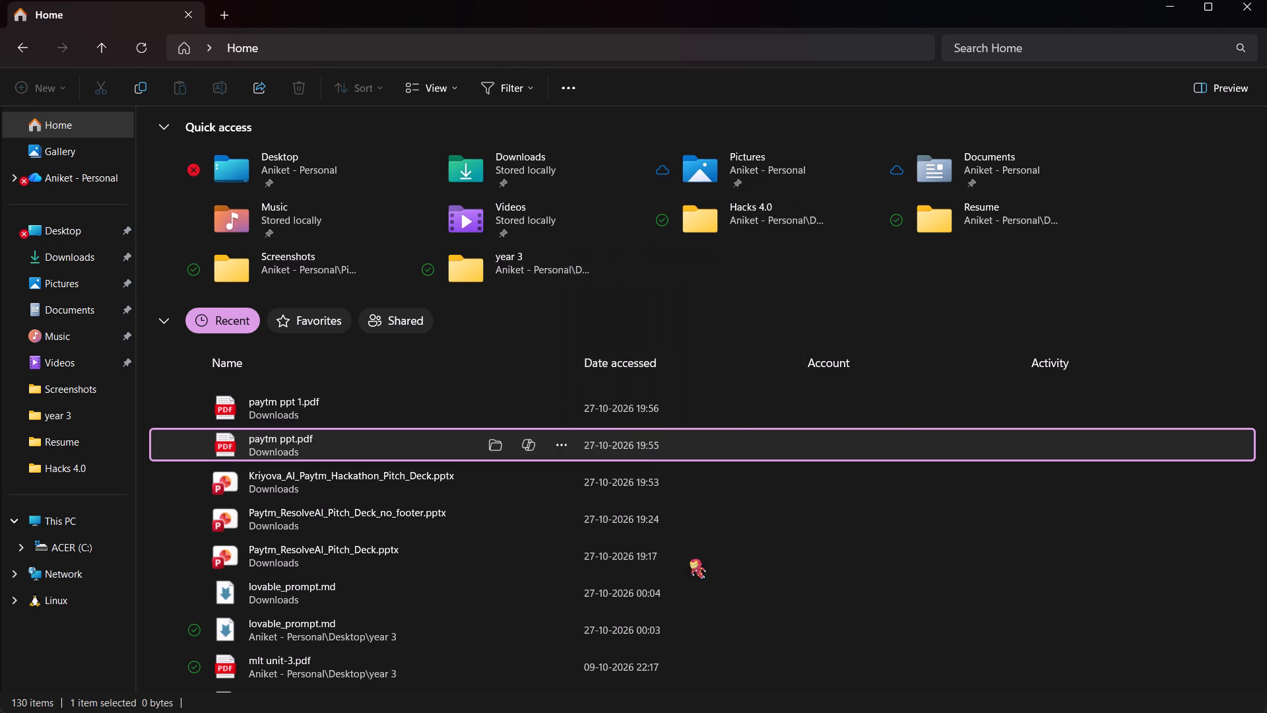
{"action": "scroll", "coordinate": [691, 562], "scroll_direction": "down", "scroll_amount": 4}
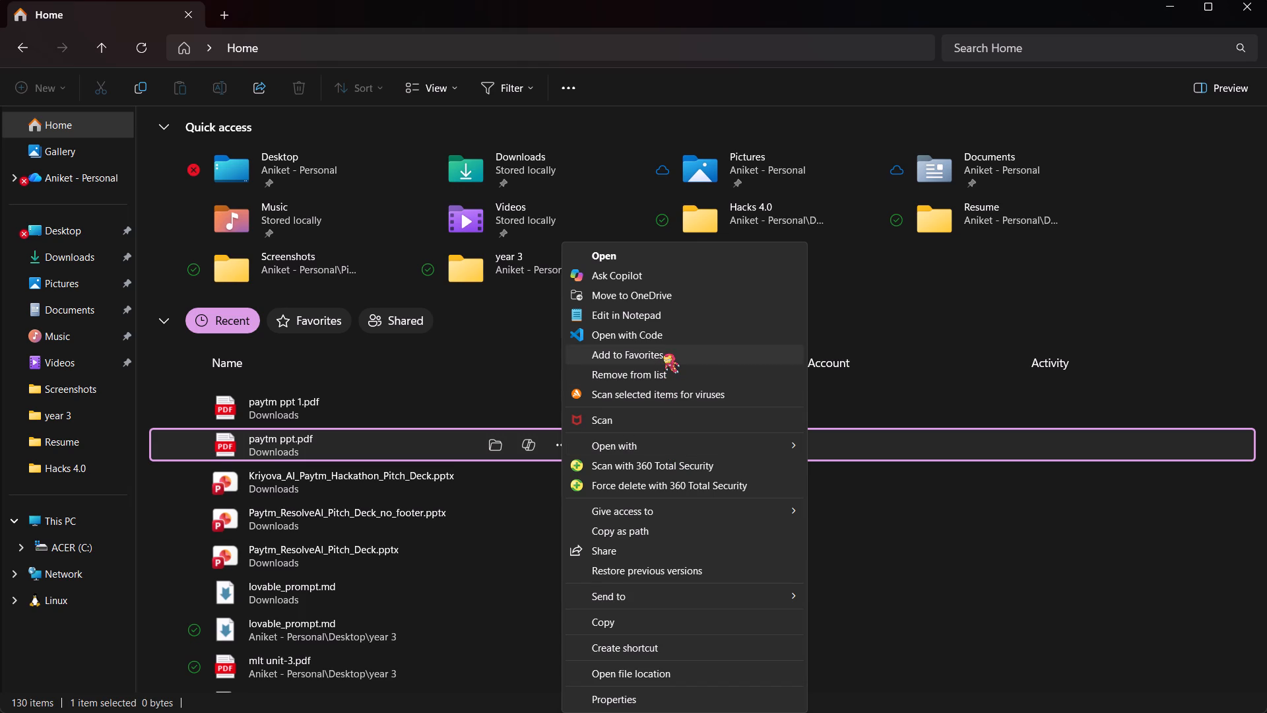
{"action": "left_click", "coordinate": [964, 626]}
Select Kriyova_AI_Paytm_Hackathon_Pitch_Deck.pptx among the recent files.
{"action": "left_click", "coordinate": [244, 484]}
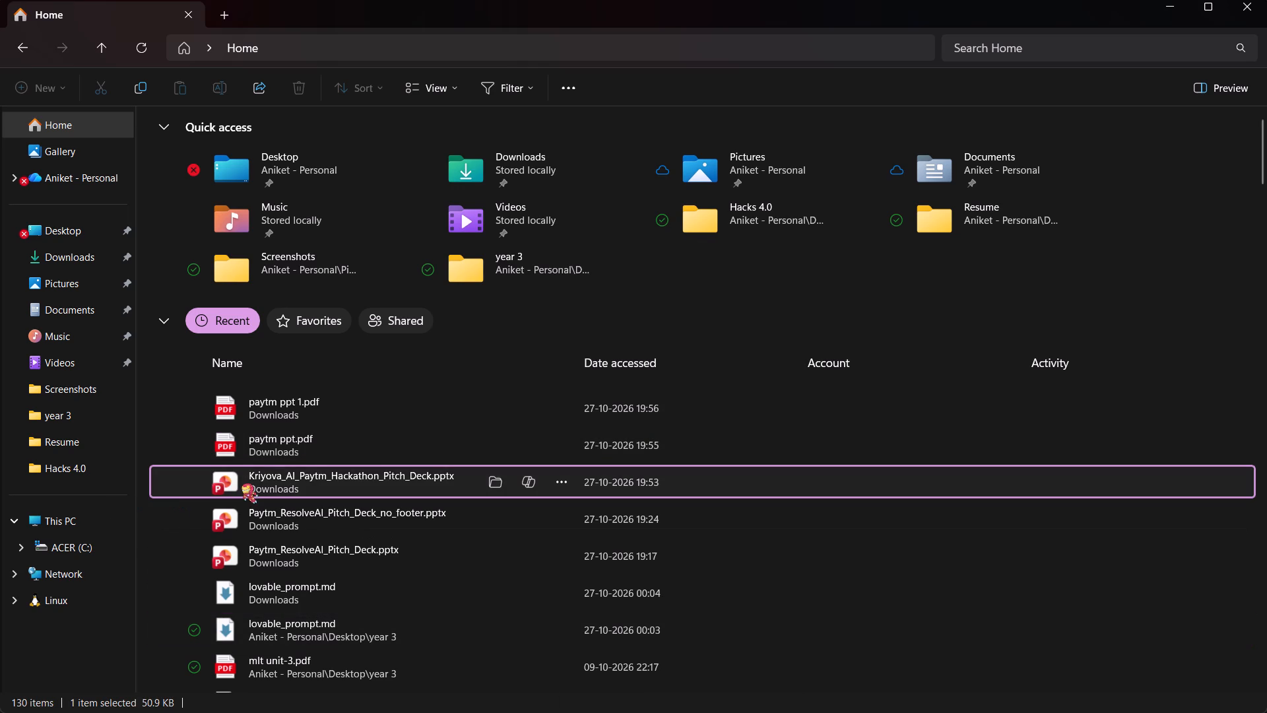
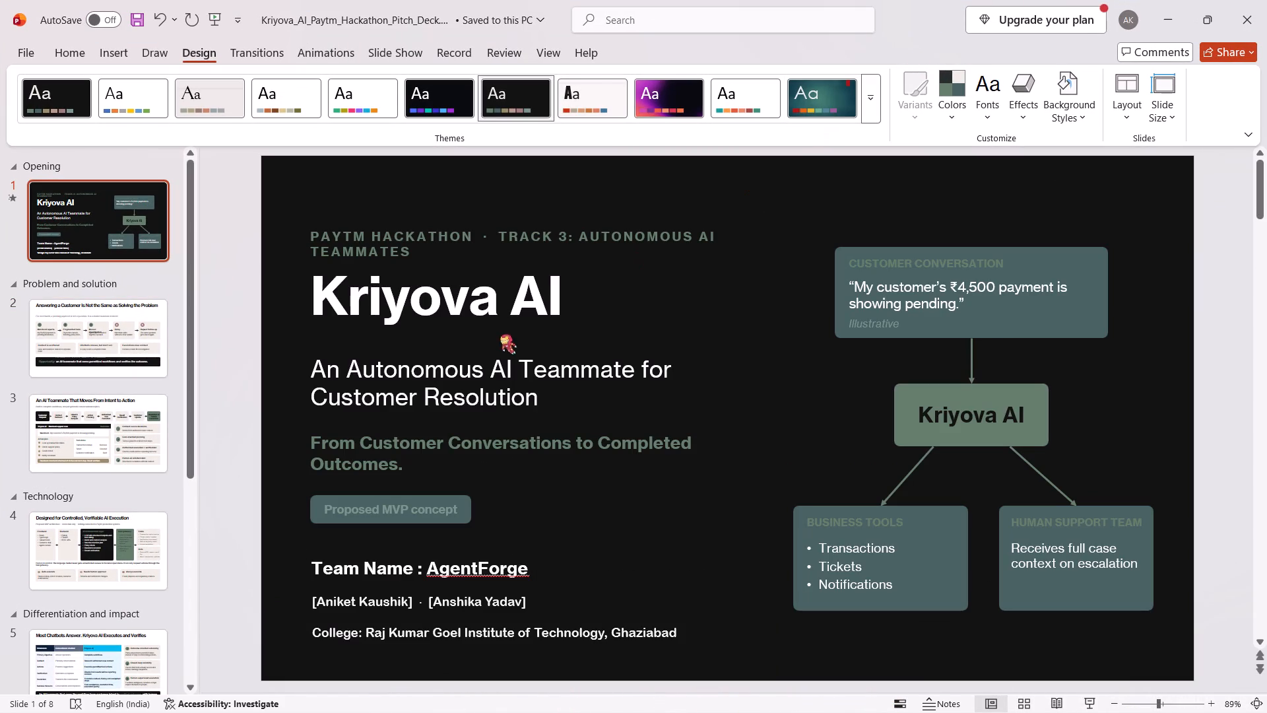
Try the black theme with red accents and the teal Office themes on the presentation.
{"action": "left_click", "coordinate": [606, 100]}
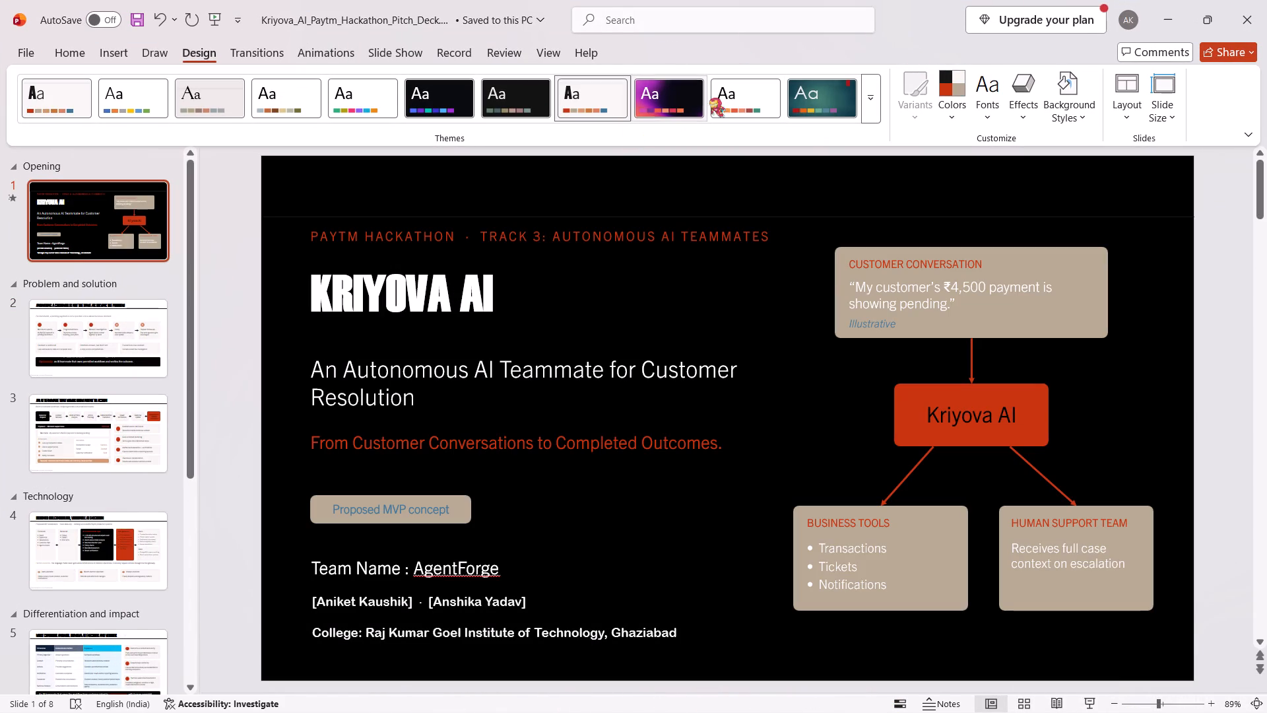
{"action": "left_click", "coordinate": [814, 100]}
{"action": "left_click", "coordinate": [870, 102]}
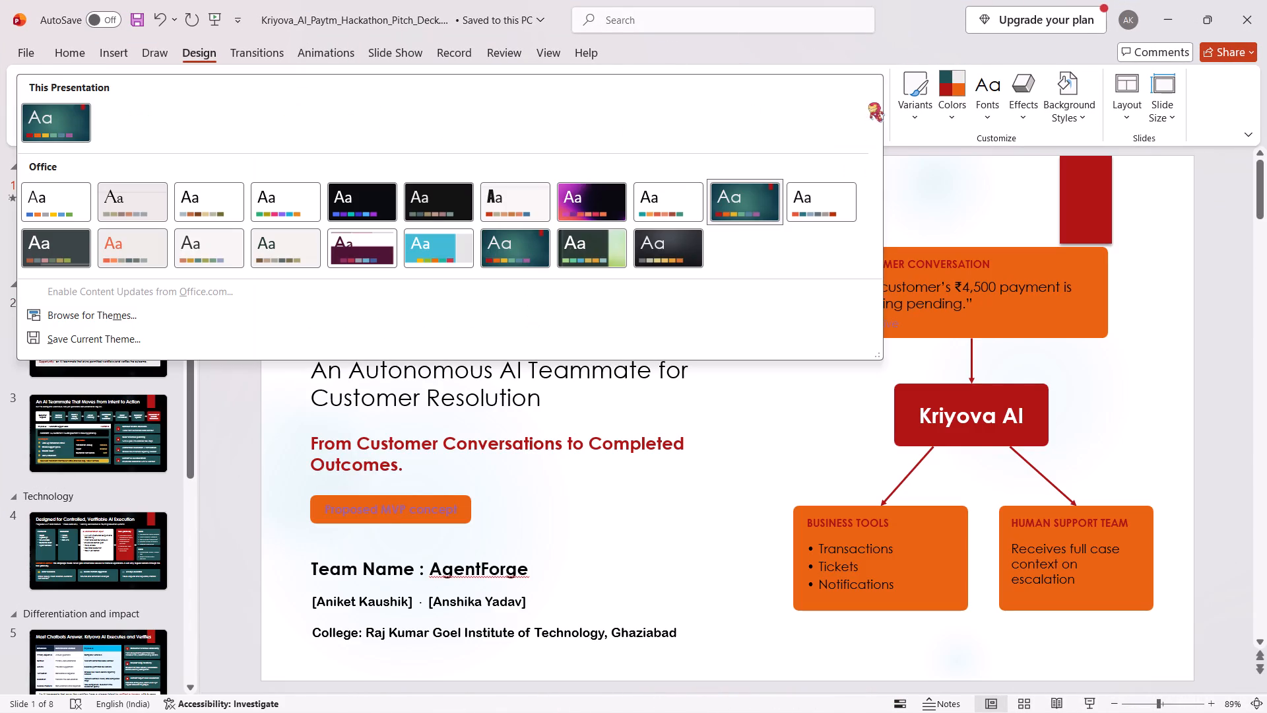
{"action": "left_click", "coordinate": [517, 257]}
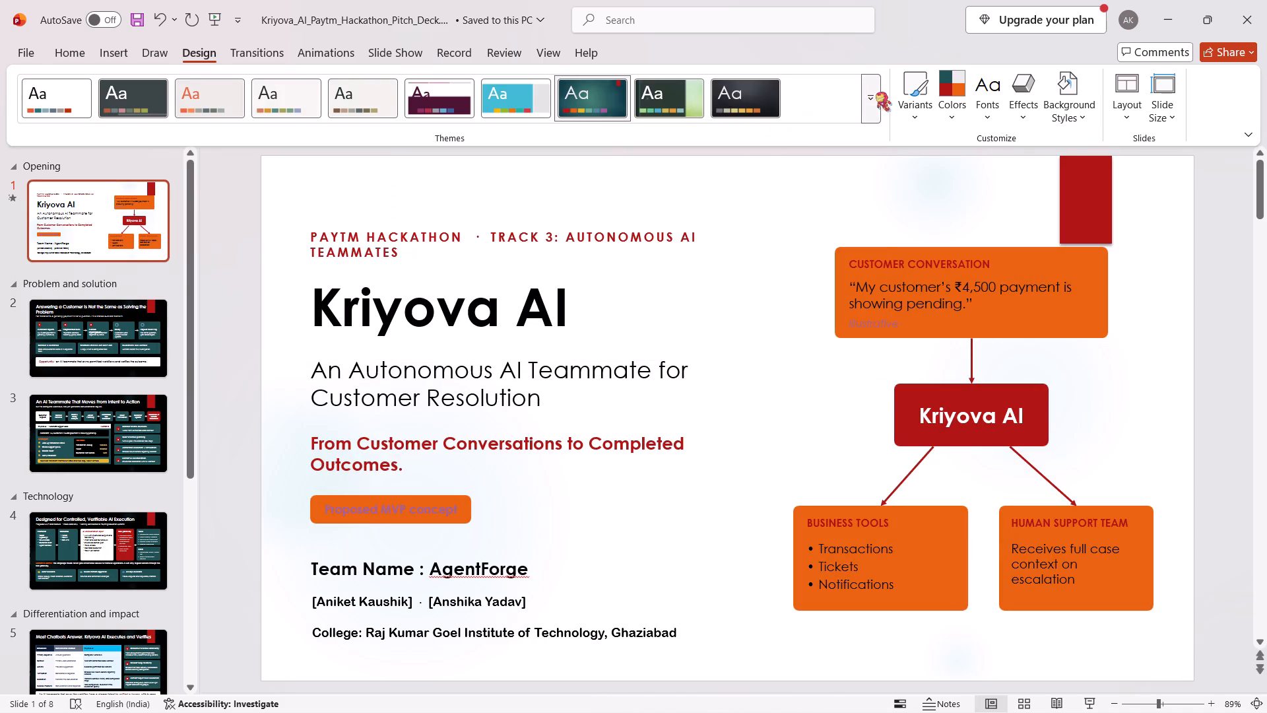
Apply the last Office theme, charcoal with grey and gold accents, to the whole presentation.
{"action": "left_click", "coordinate": [878, 92]}
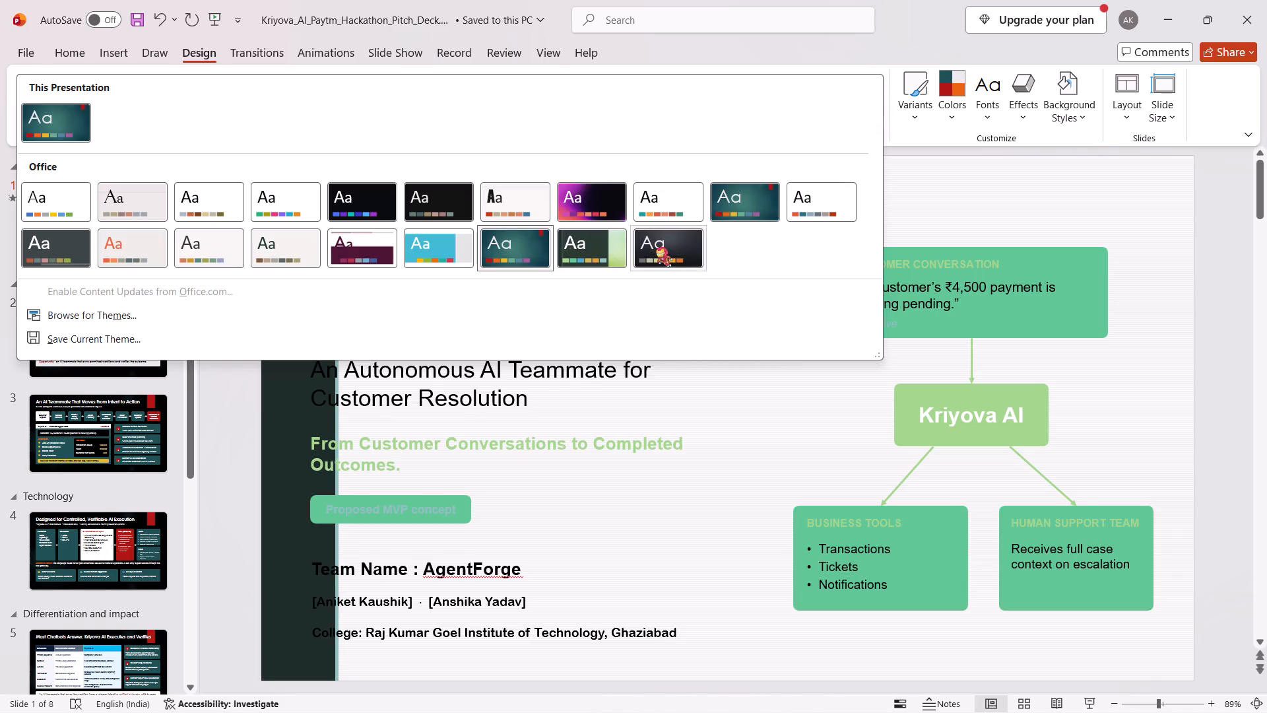
{"action": "left_click", "coordinate": [658, 248]}
{"action": "scroll", "coordinate": [691, 358], "scroll_direction": "down", "scroll_amount": 1}
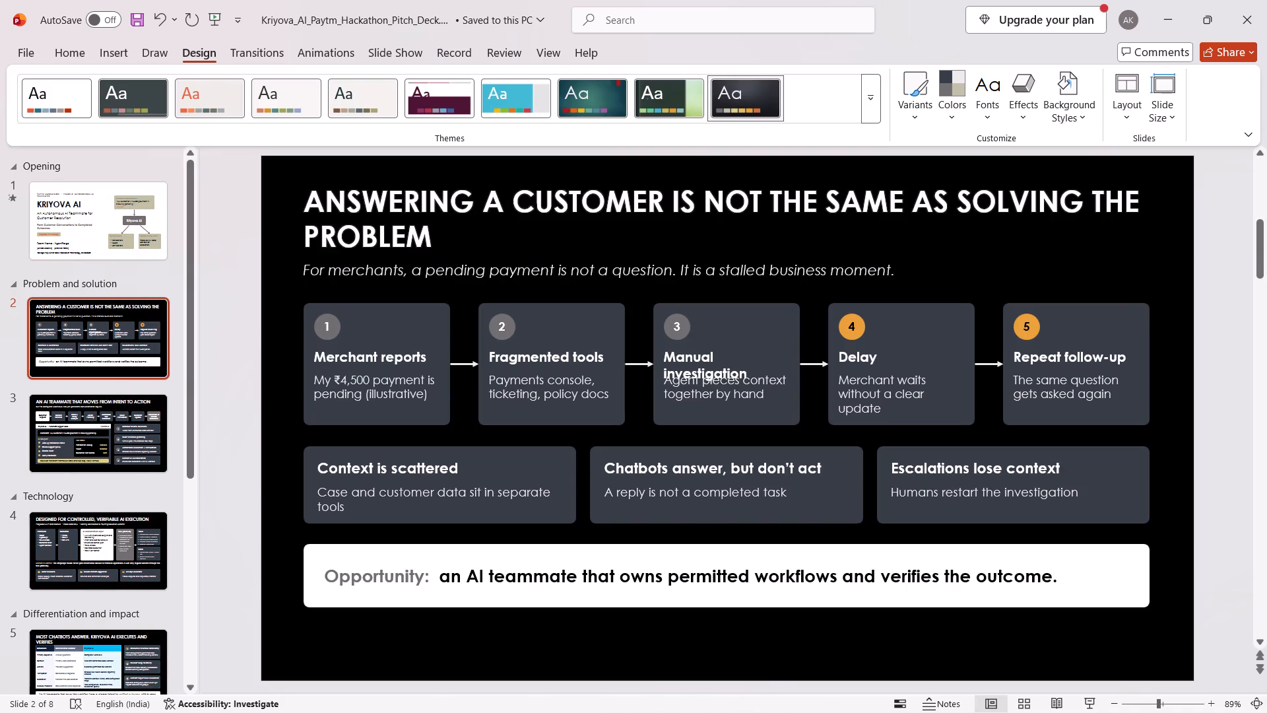
{"action": "scroll", "coordinate": [452, 362], "scroll_direction": "up", "scroll_amount": 2}
{"action": "left_click", "coordinate": [504, 213]}
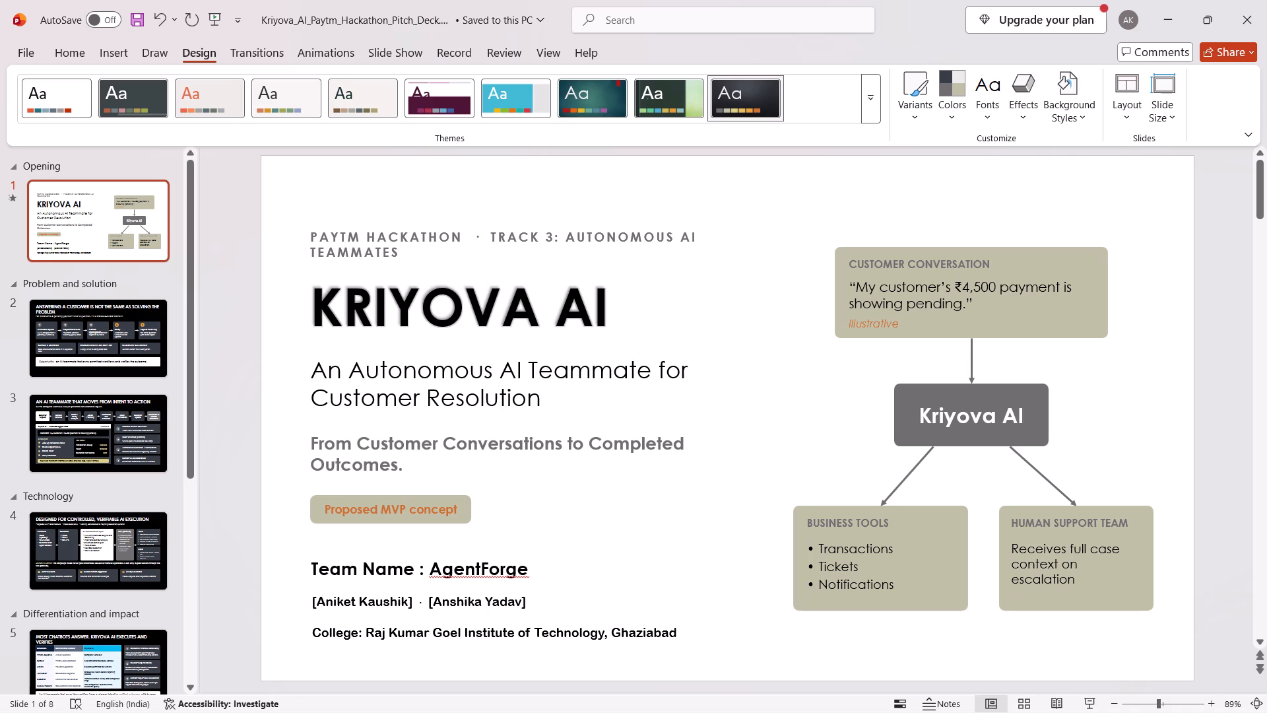
Set the font size of slide 1's "PAYTM HACKATHON · TRACK 3: AUTONOMOUS AI TEAMMATES" line to 12.
{"action": "left_click_drag", "start_coordinate": [311, 234], "coordinate": [363, 252]}
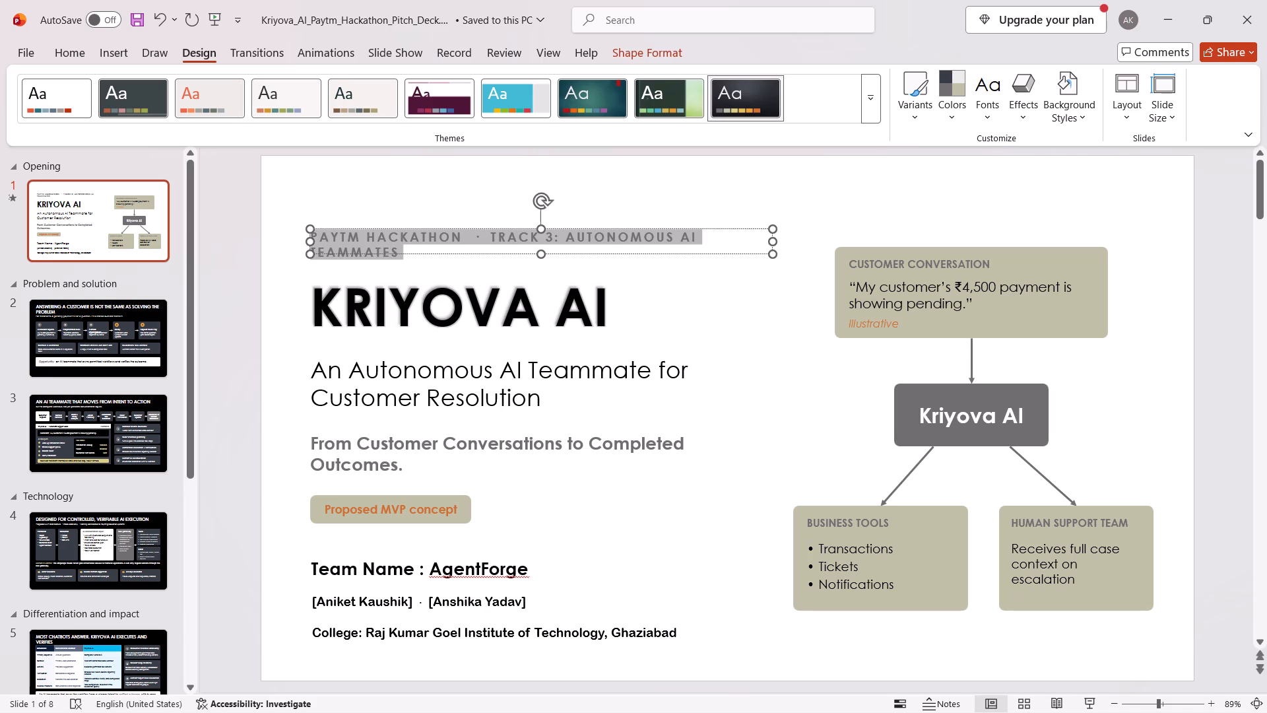
{"action": "left_click_drag", "start_coordinate": [363, 252], "coordinate": [378, 257]}
{"action": "left_click", "coordinate": [30, 55]}
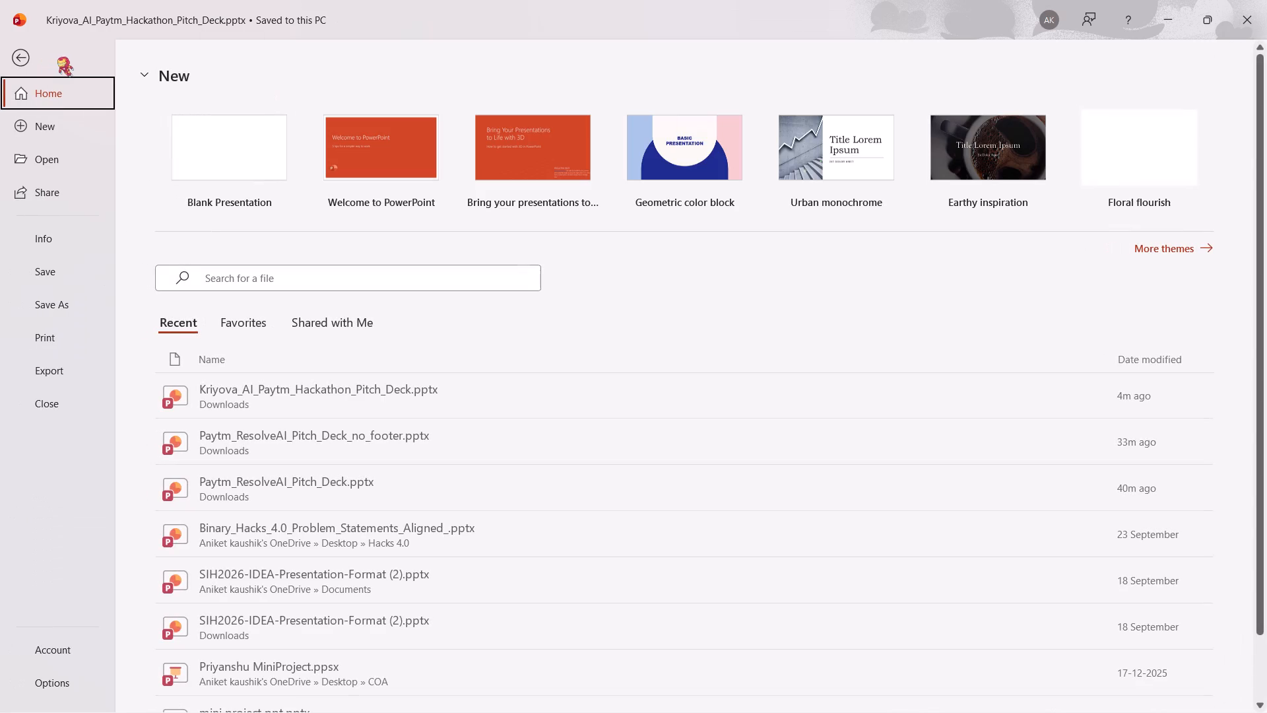
{"action": "left_click", "coordinate": [18, 53]}
{"action": "left_click", "coordinate": [80, 51]}
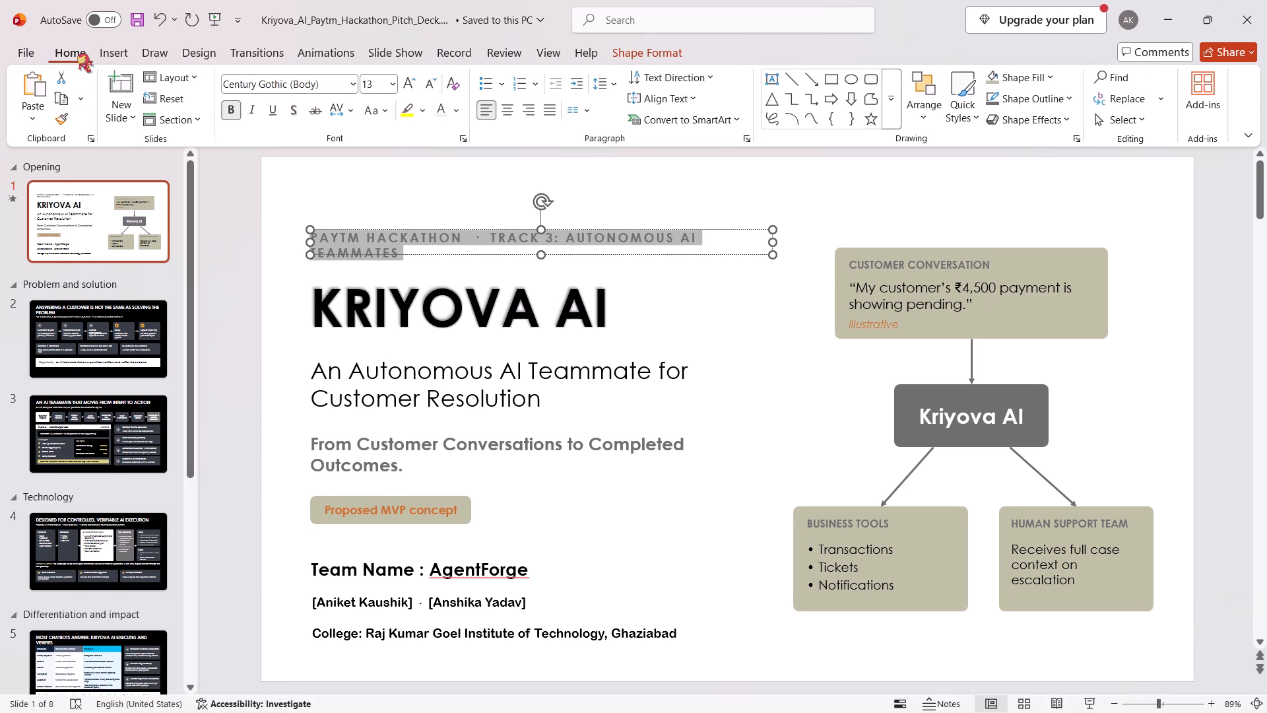
{"action": "left_click", "coordinate": [391, 91]}
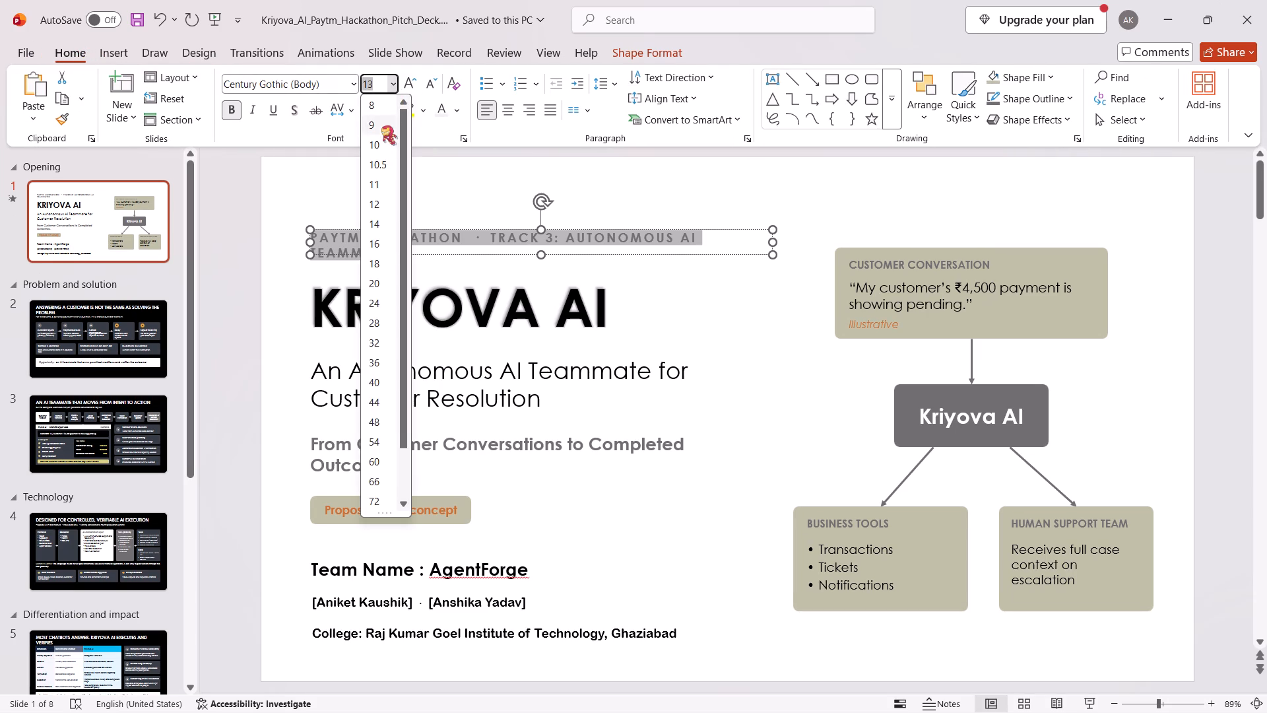
{"action": "left_click", "coordinate": [380, 207]}
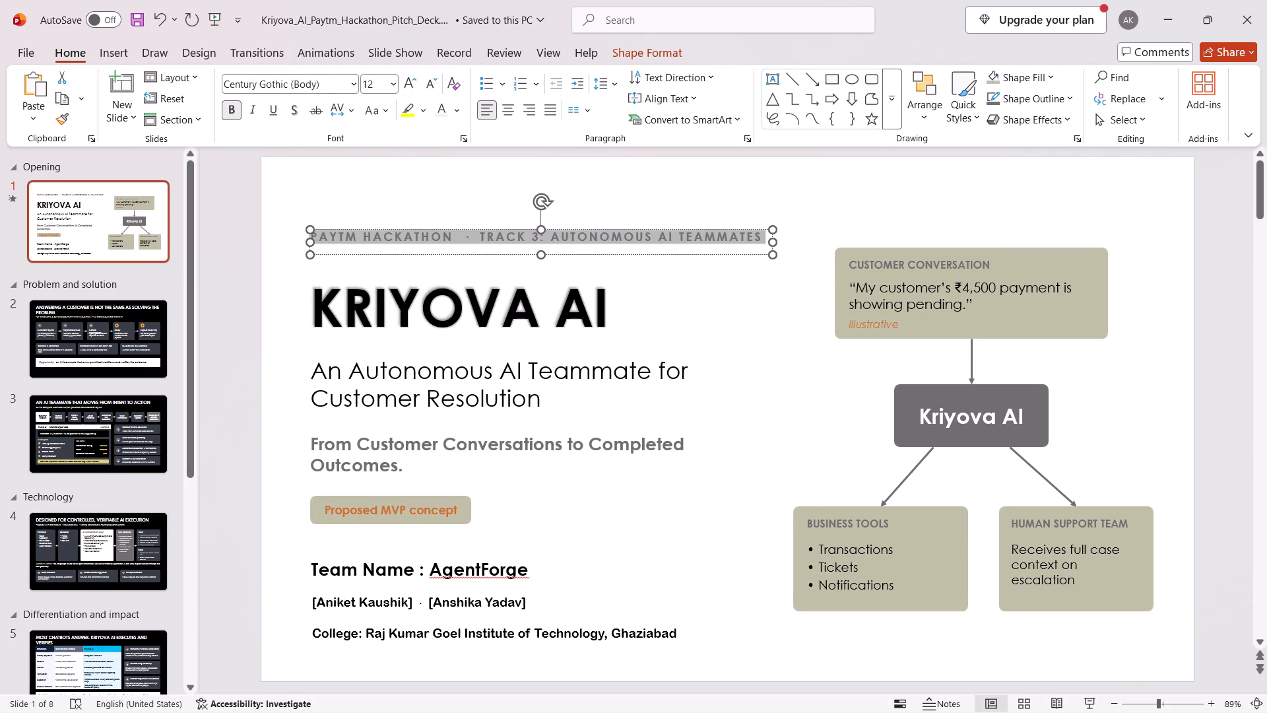
{"action": "left_click", "coordinate": [695, 431]}
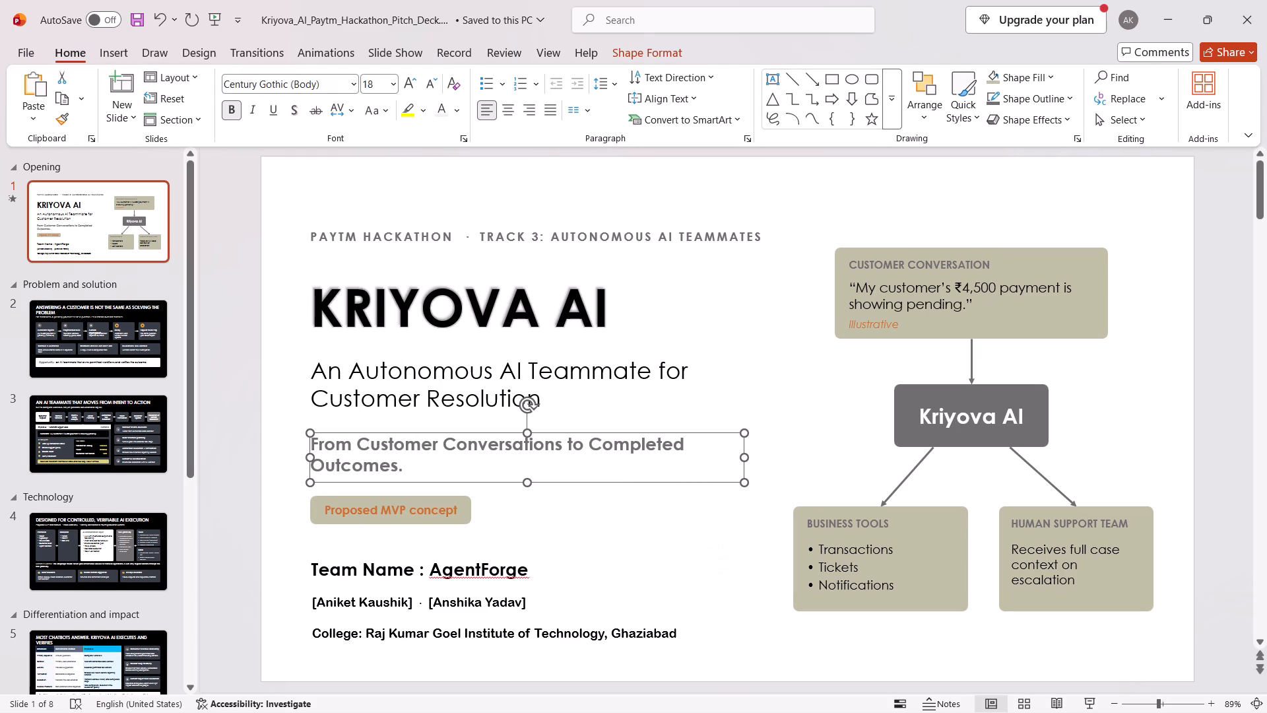
{"action": "left_click", "coordinate": [707, 553]}
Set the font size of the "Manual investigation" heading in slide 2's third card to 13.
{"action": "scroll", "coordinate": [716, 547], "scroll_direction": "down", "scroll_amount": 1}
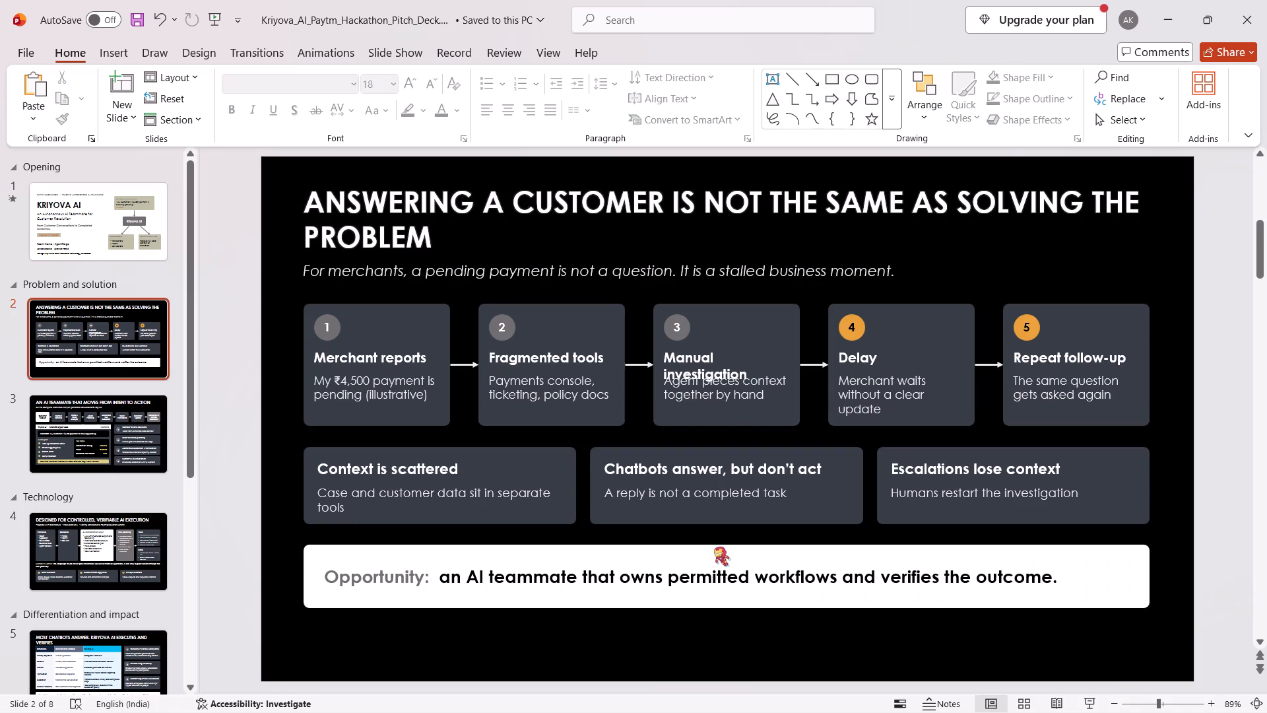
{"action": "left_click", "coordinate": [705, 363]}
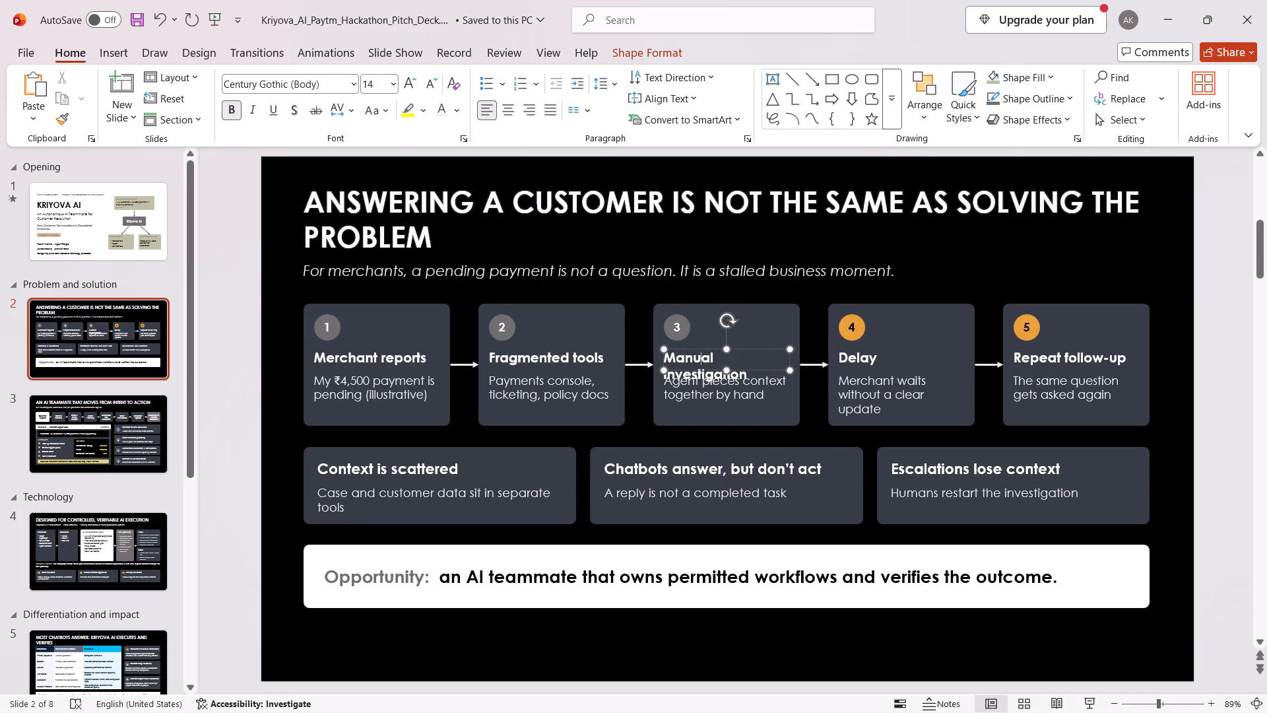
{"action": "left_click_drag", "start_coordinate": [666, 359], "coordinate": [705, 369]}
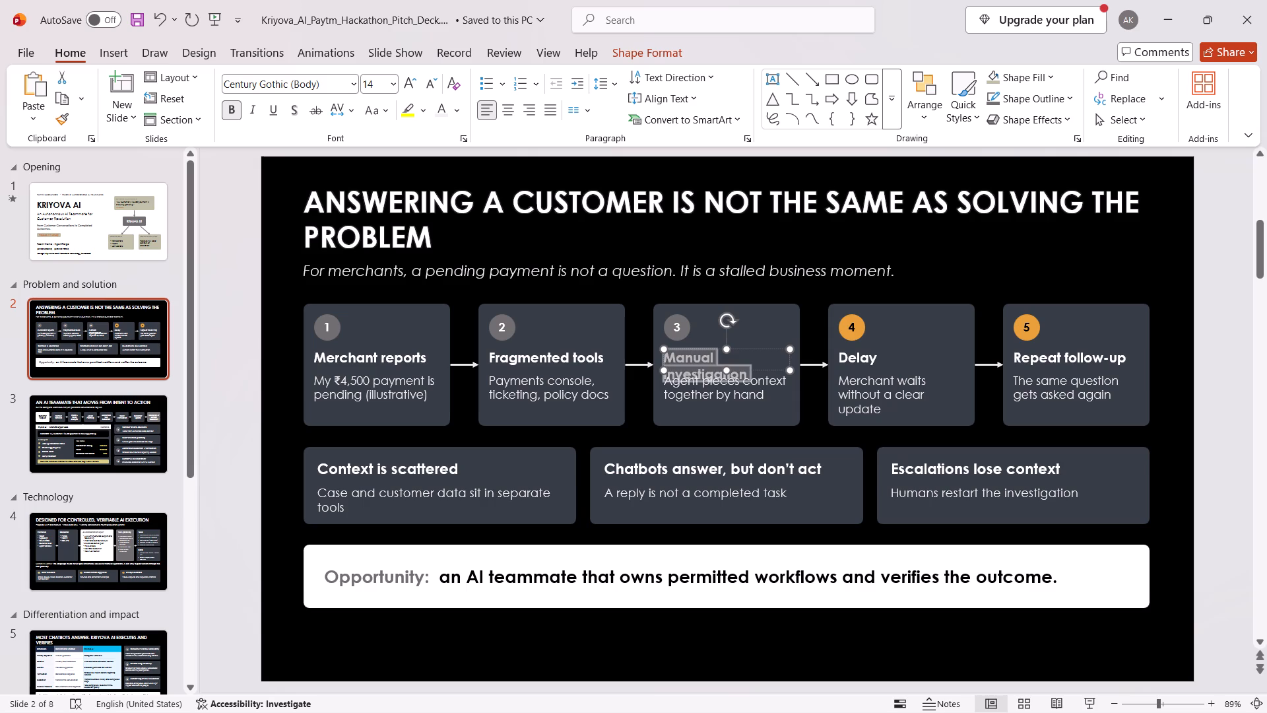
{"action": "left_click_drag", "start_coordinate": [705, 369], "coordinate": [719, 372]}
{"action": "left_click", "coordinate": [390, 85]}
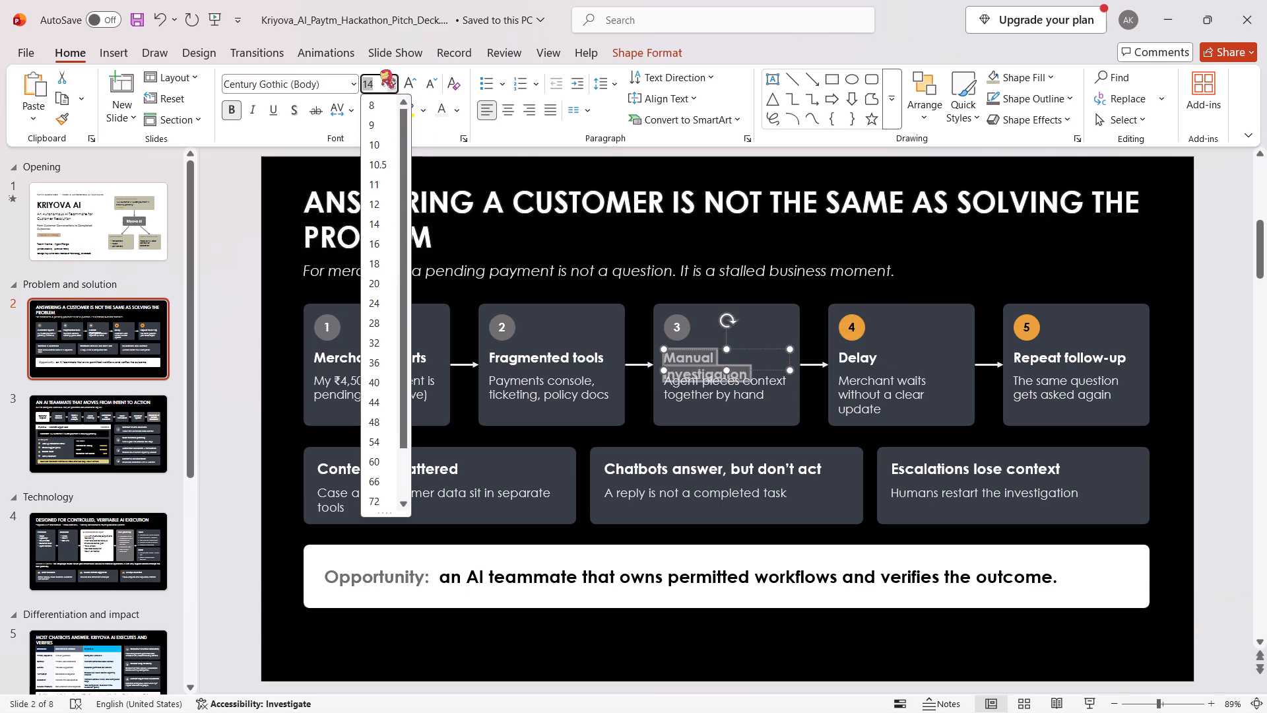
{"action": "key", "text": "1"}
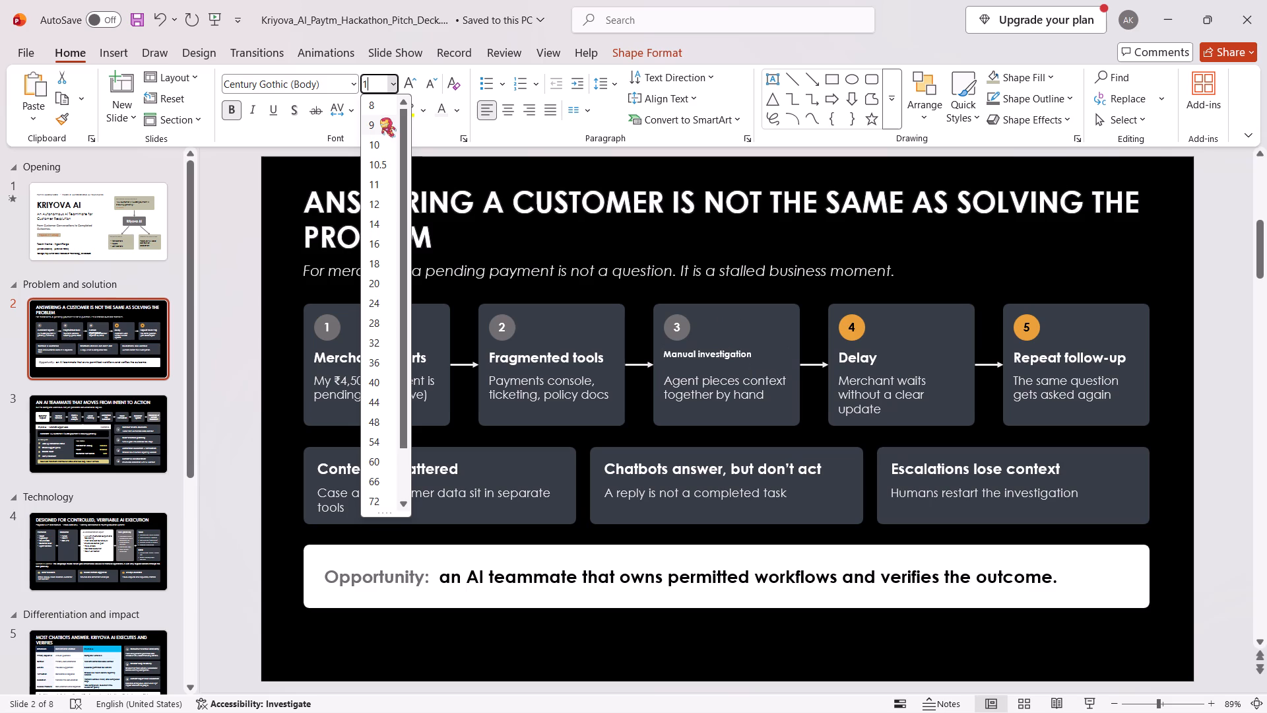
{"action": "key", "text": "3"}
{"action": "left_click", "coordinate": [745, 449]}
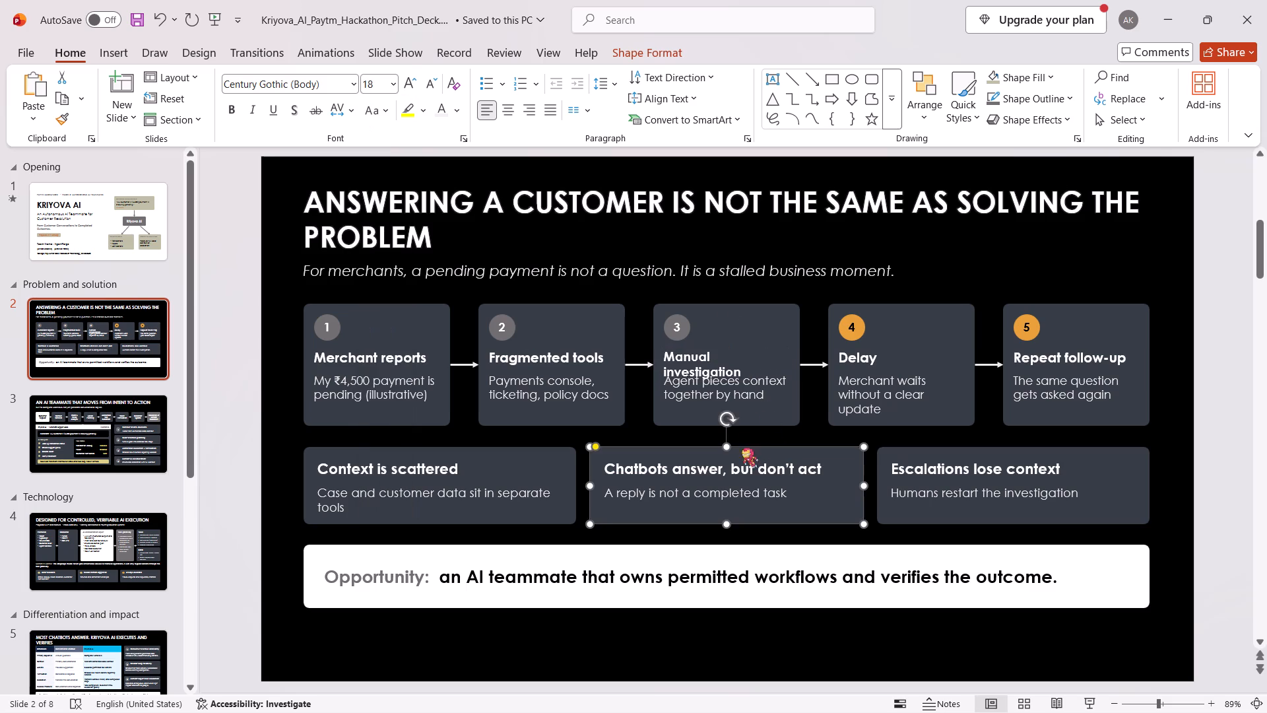
Set the font size of the "Manual investigation" heading in slide 2's third card to 12.5.
{"action": "left_click", "coordinate": [707, 353]}
{"action": "left_click_drag", "start_coordinate": [666, 357], "coordinate": [665, 358]}
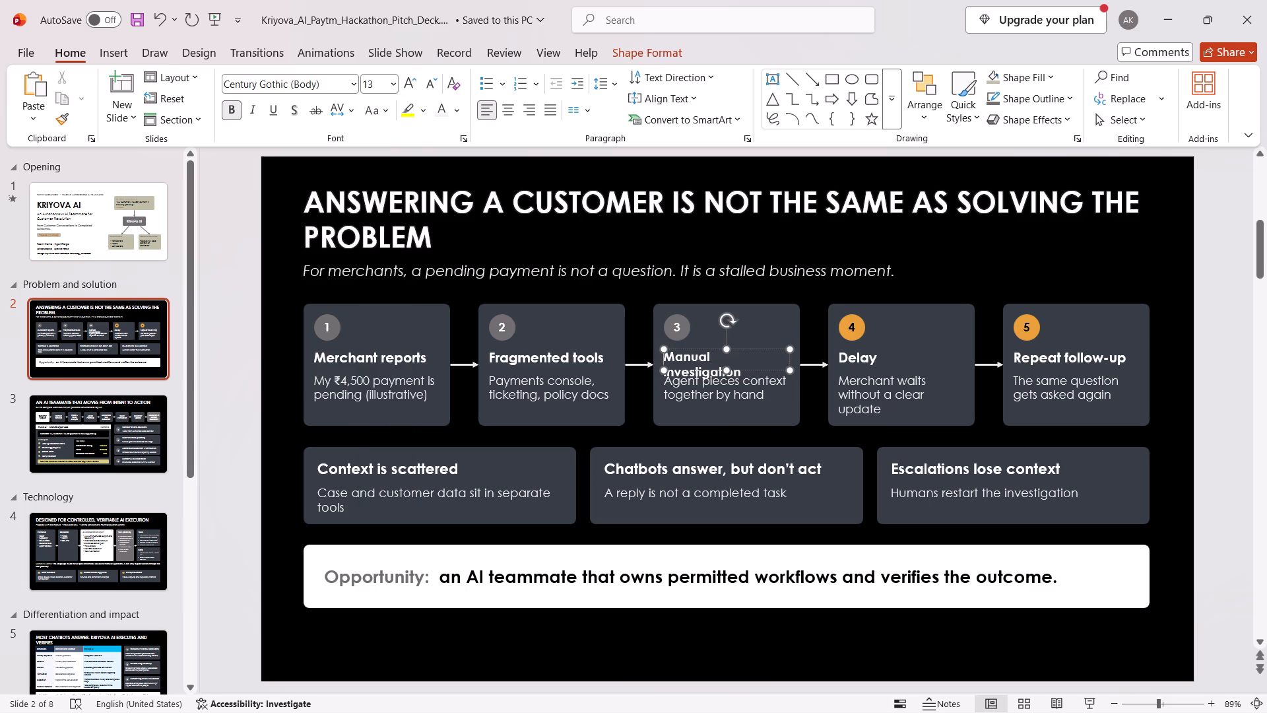
{"action": "left_click_drag", "start_coordinate": [665, 358], "coordinate": [723, 369]}
{"action": "left_click", "coordinate": [377, 79]}
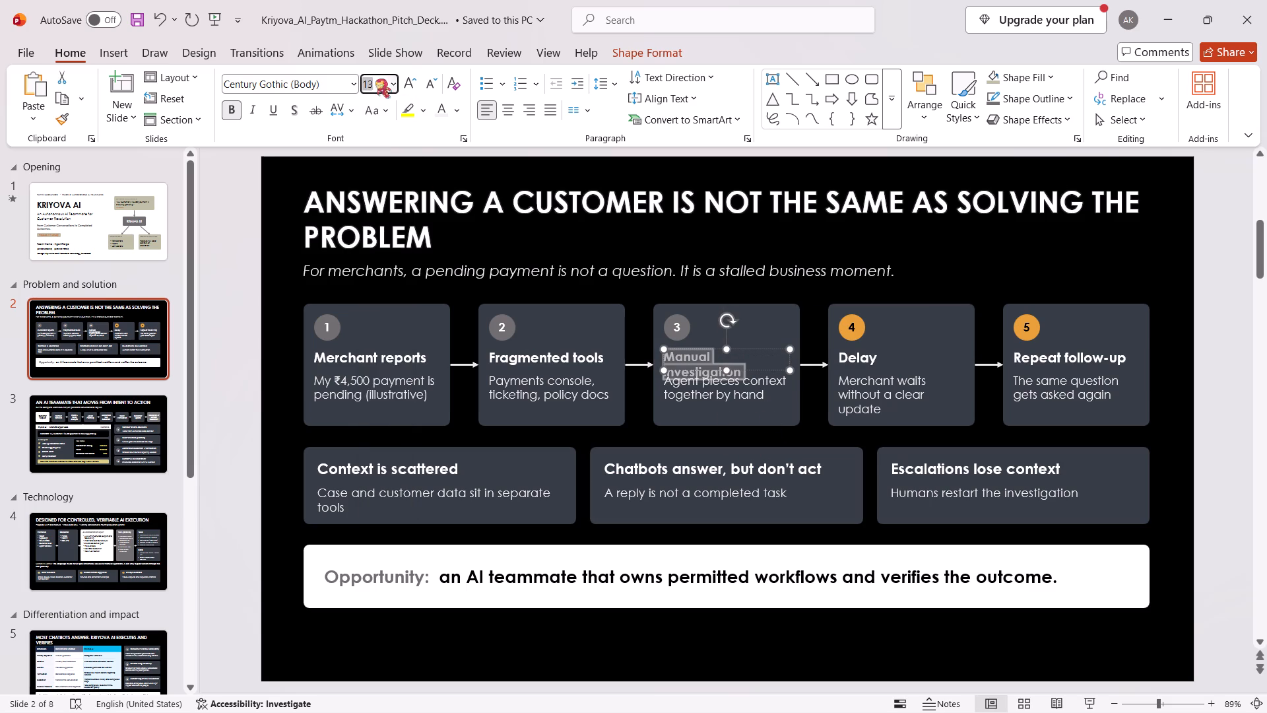
{"action": "type", "text": "12"}
{"action": "key", "text": "period"}
{"action": "key", "text": "5"}
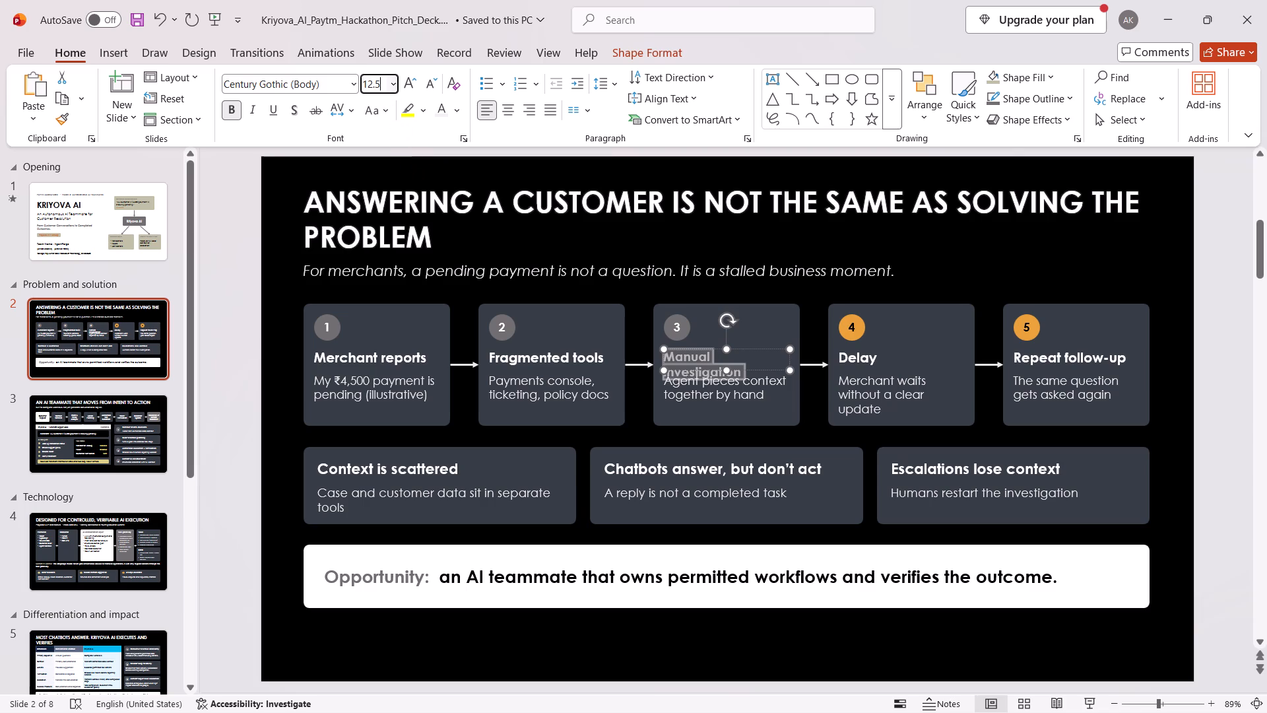
{"action": "left_click", "coordinate": [558, 376]}
{"action": "left_click", "coordinate": [683, 449]}
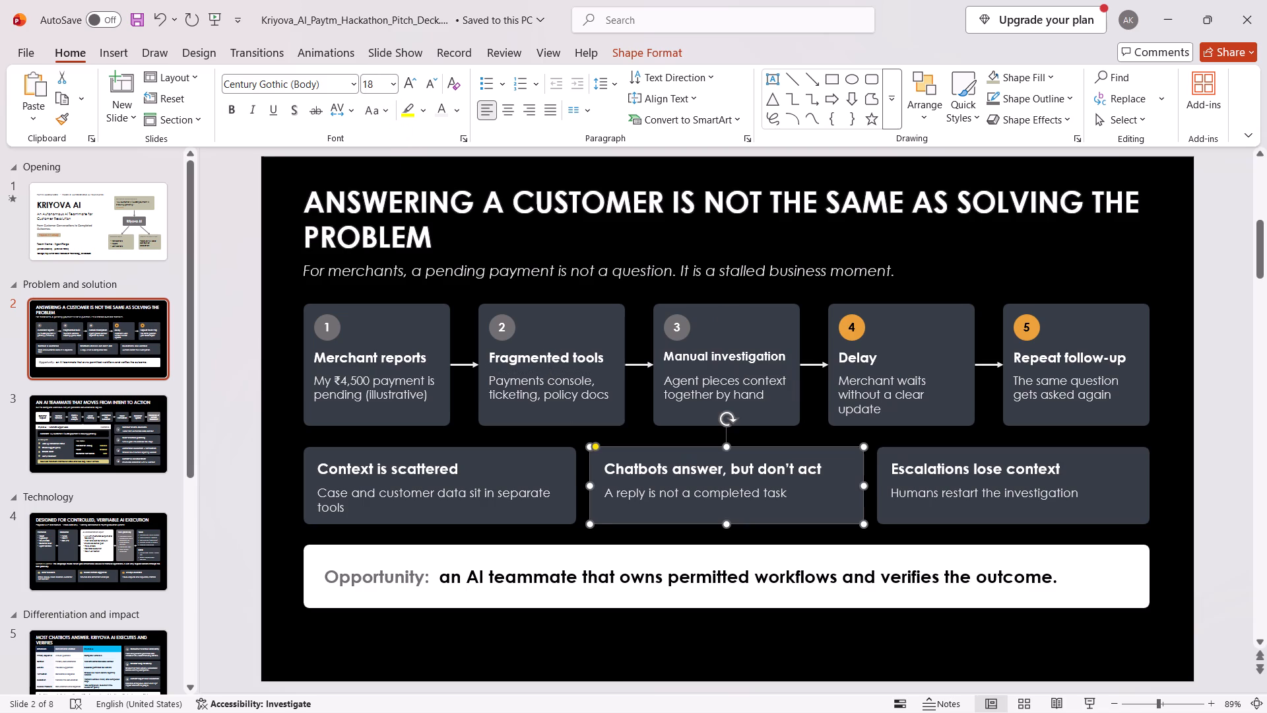
{"action": "left_click", "coordinate": [711, 393]}
{"action": "left_click", "coordinate": [917, 454]}
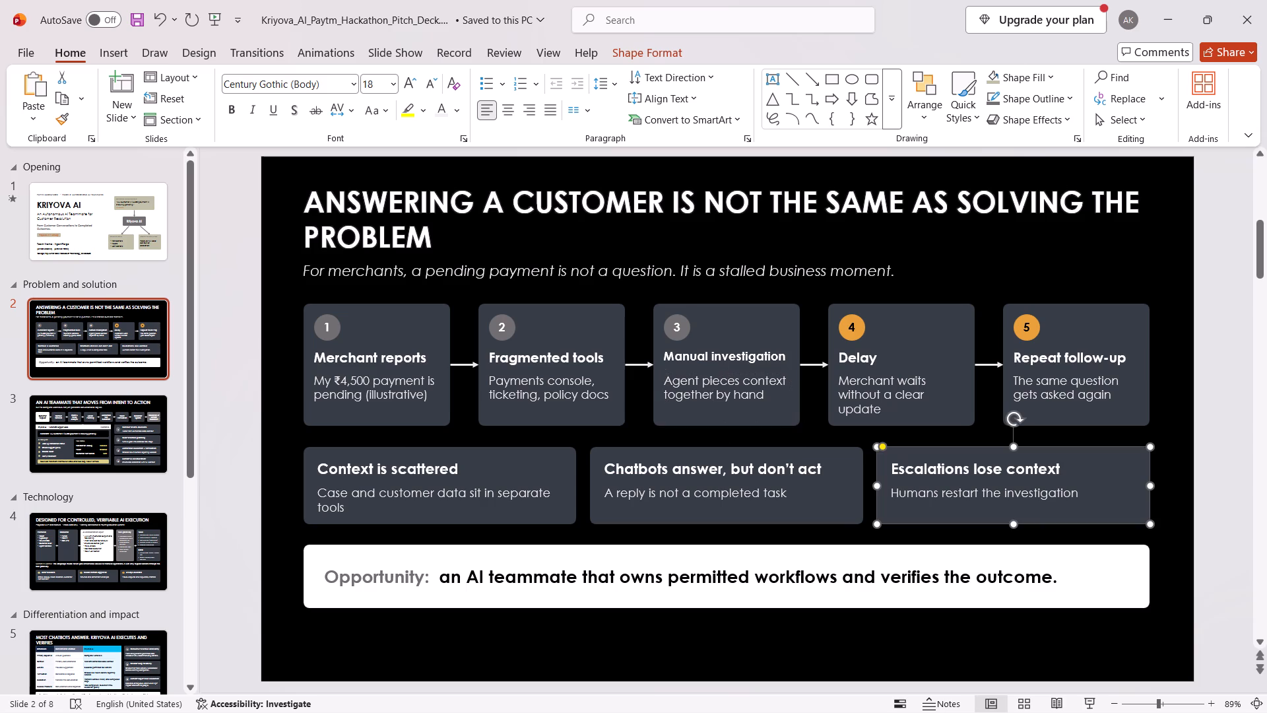
Go through the deck's slides from the opening to the Thank You slide, checking their layout under the new theme.
{"action": "left_click", "coordinate": [82, 234]}
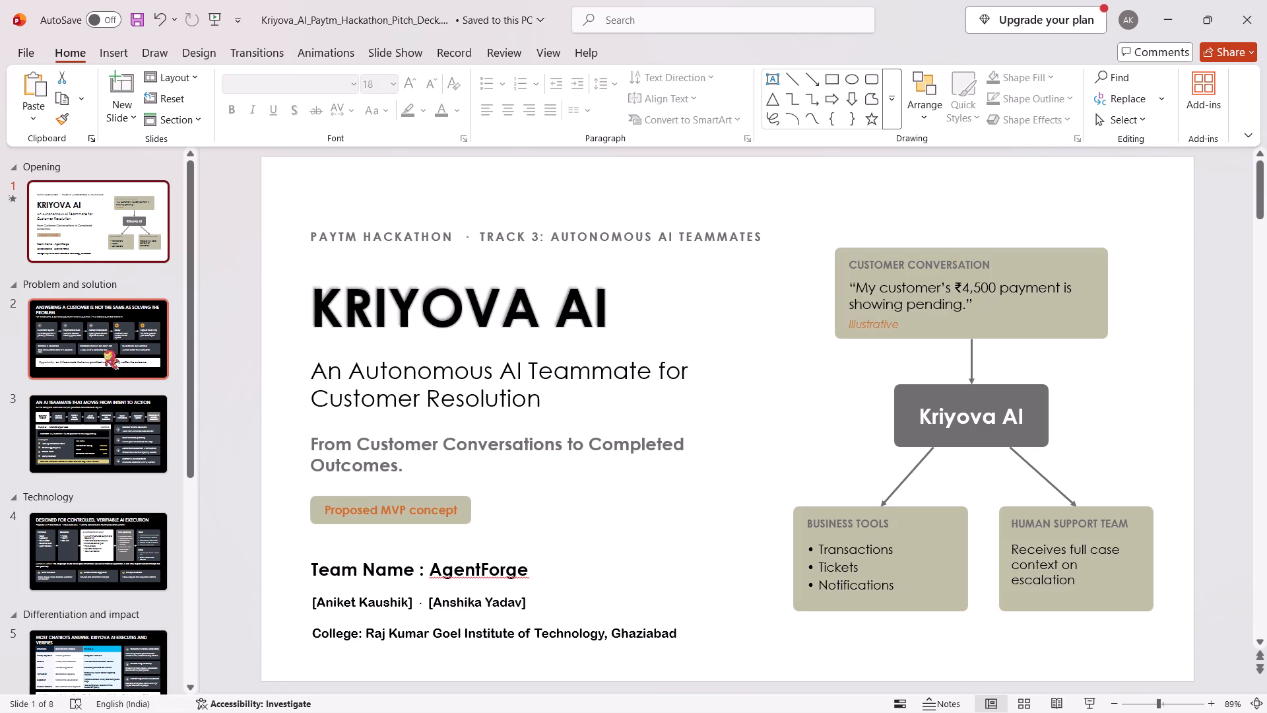
{"action": "left_click", "coordinate": [108, 345]}
{"action": "left_click", "coordinate": [97, 229]}
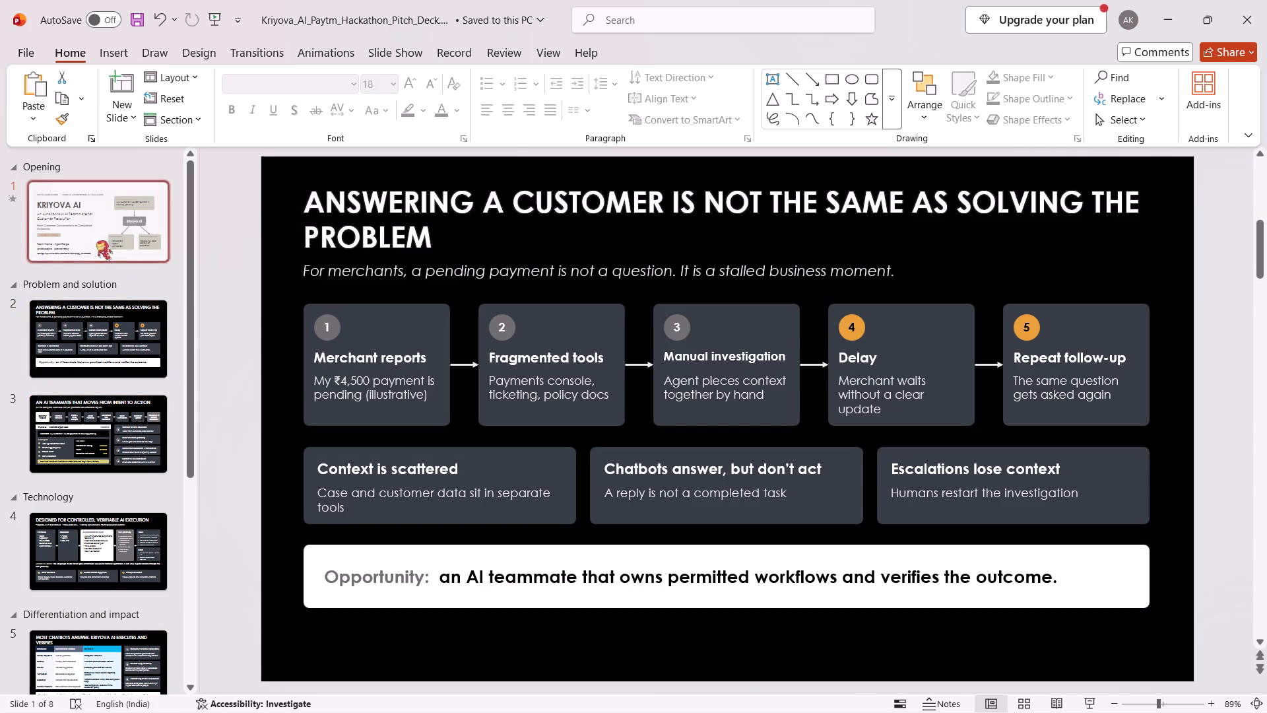
{"action": "left_click", "coordinate": [83, 464]}
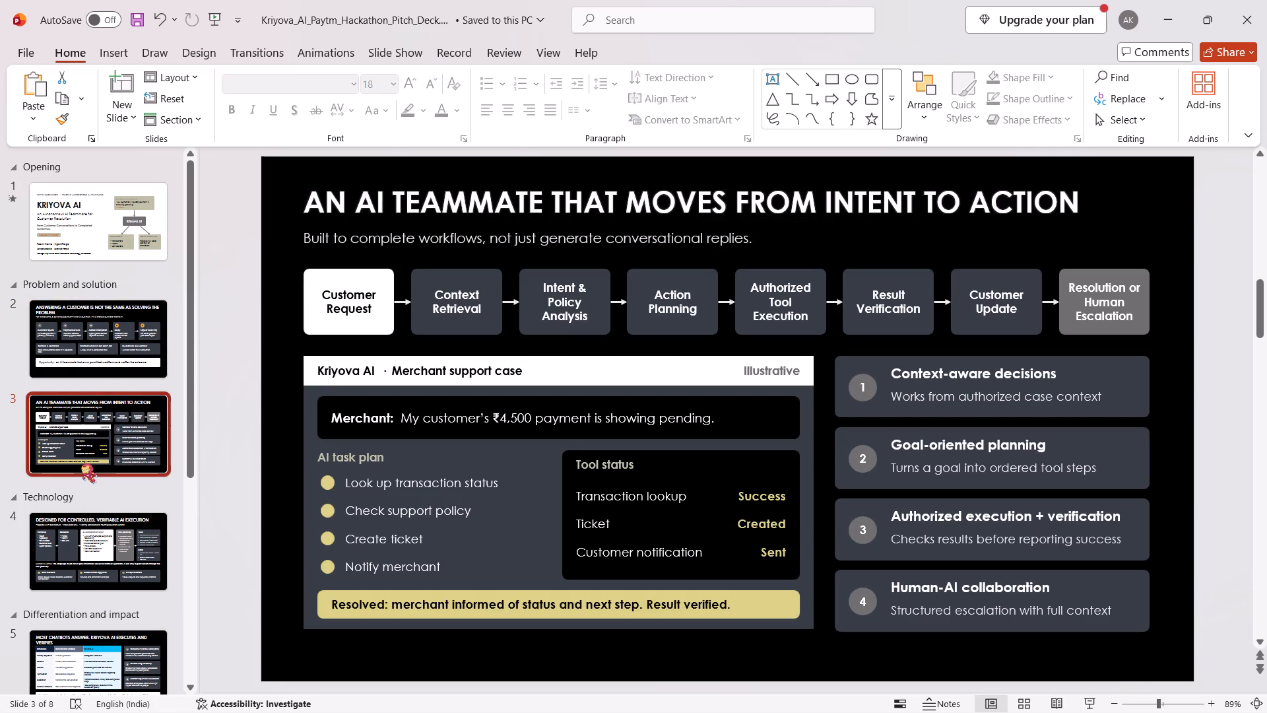
{"action": "left_click", "coordinate": [90, 572]}
{"action": "scroll", "coordinate": [87, 570], "scroll_direction": "down", "scroll_amount": 1}
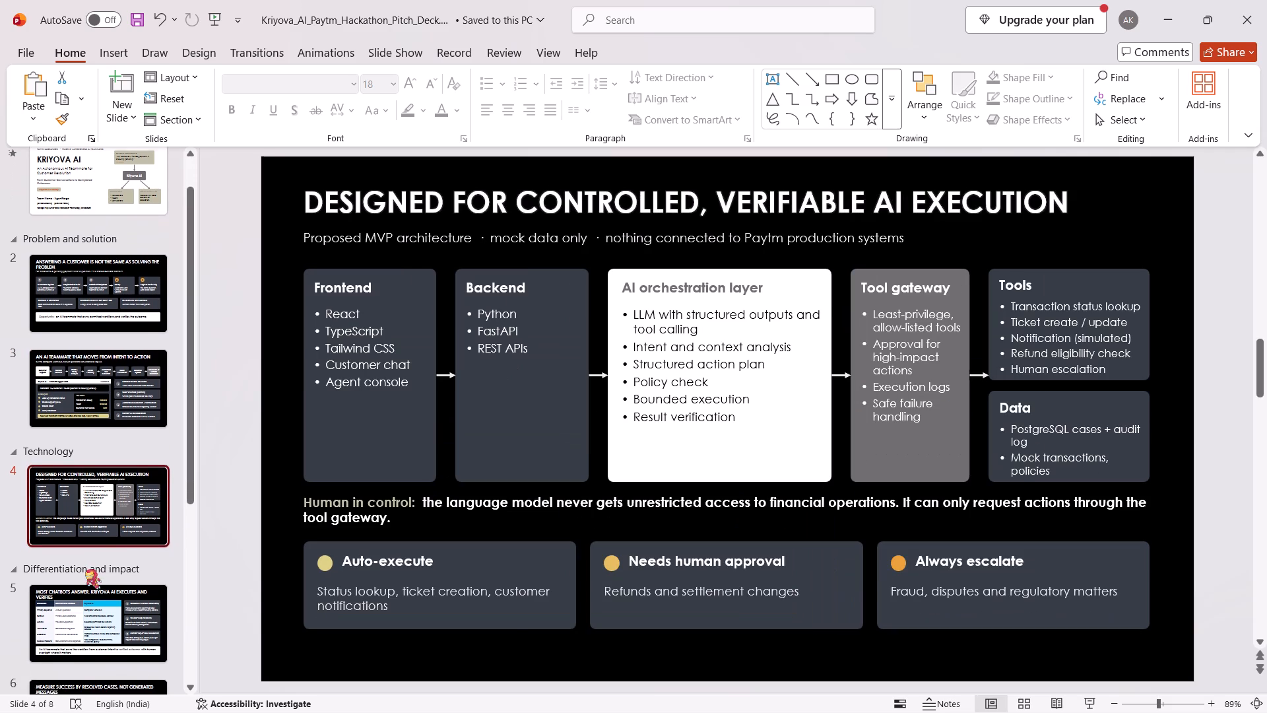
{"action": "scroll", "coordinate": [87, 570], "scroll_direction": "down", "scroll_amount": 5}
{"action": "left_click", "coordinate": [89, 419]}
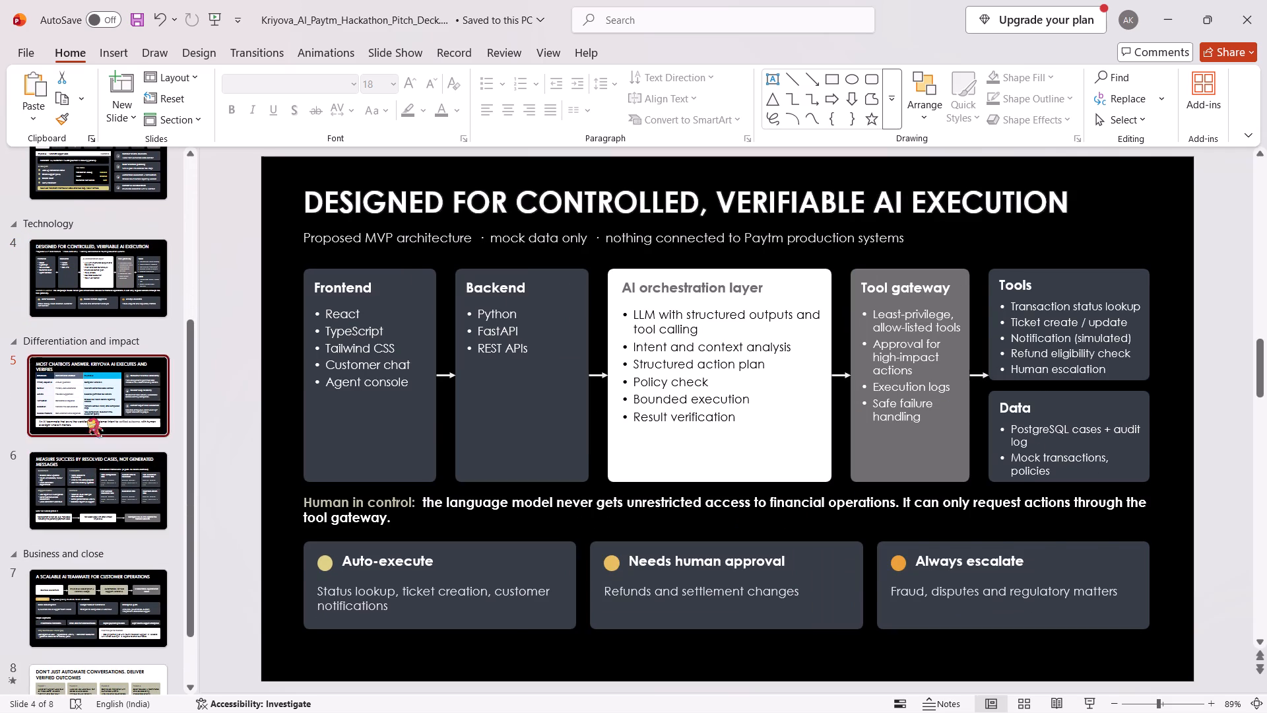
{"action": "scroll", "coordinate": [124, 534], "scroll_direction": "down", "scroll_amount": 3}
{"action": "left_click", "coordinate": [106, 444]}
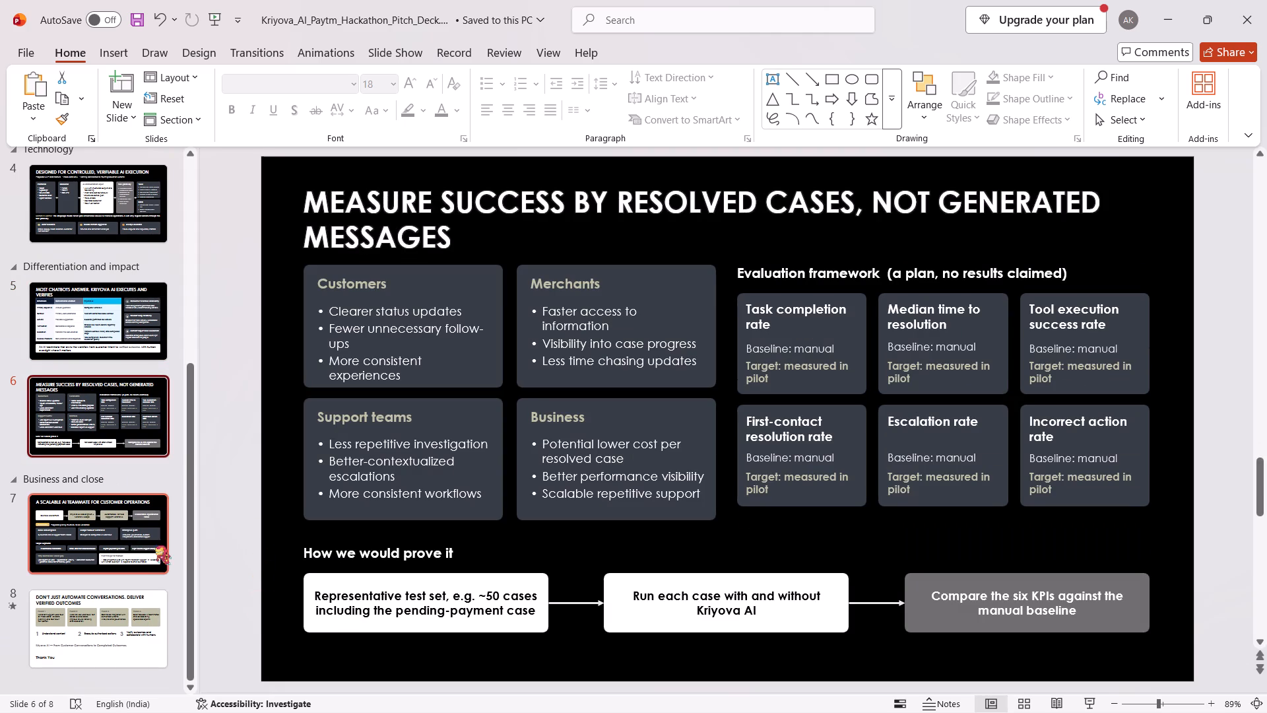
{"action": "left_click", "coordinate": [117, 561]}
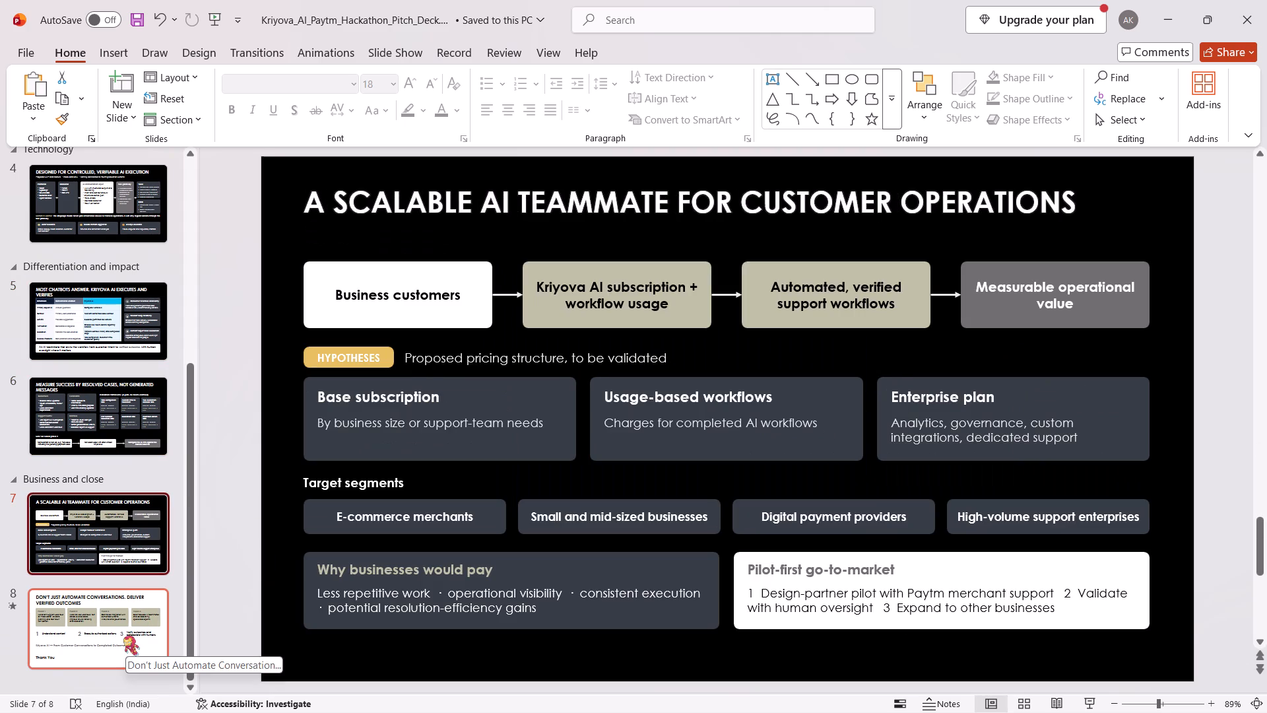
{"action": "left_click", "coordinate": [125, 636]}
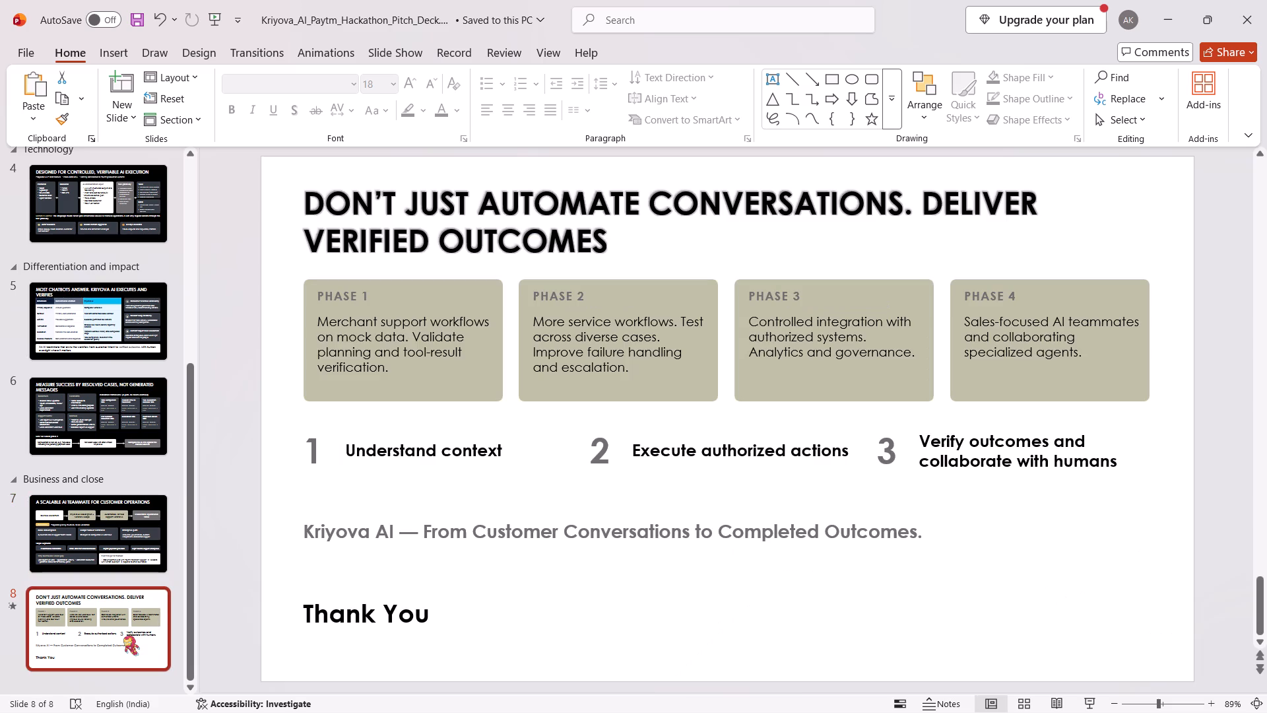
{"action": "left_click", "coordinate": [106, 544]}
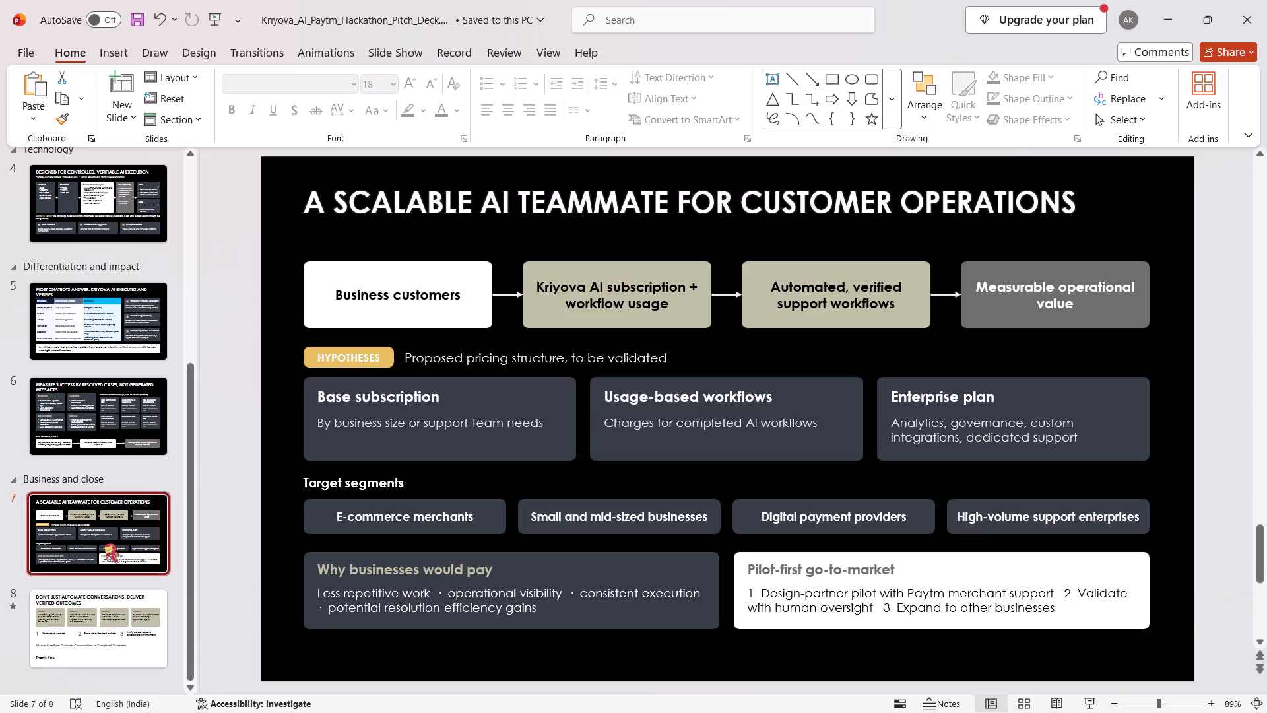
{"action": "left_click", "coordinate": [94, 480]}
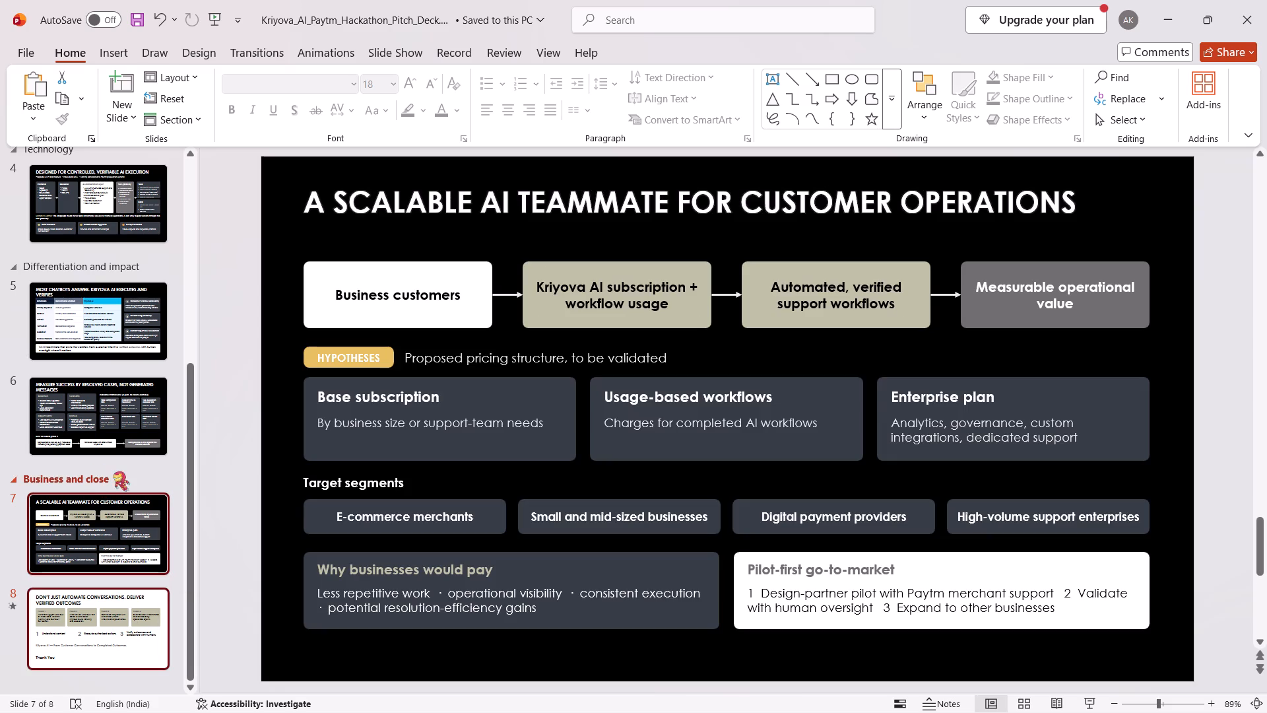
Print all slides of the deck as full-page colour slides with Microsoft Print to PDF.
{"action": "left_click", "coordinate": [116, 427]}
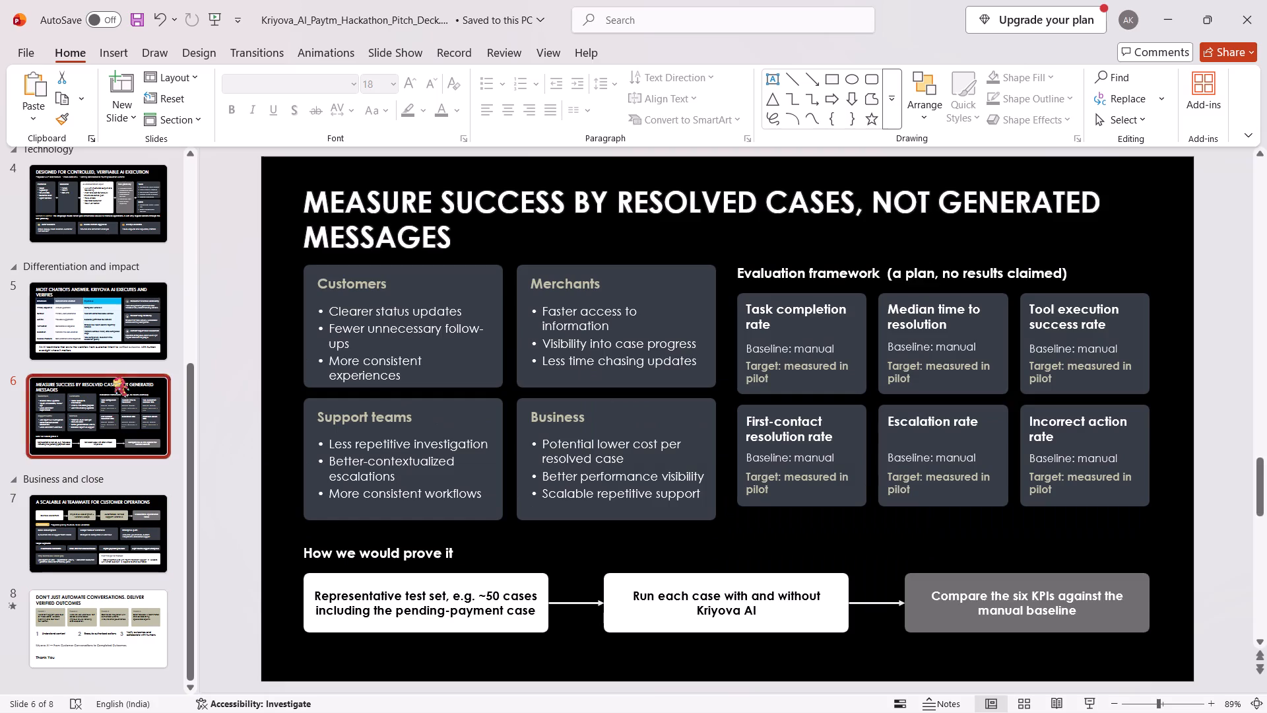
{"action": "left_click", "coordinate": [106, 325]}
{"action": "scroll", "coordinate": [516, 412], "scroll_direction": "up", "scroll_amount": 8}
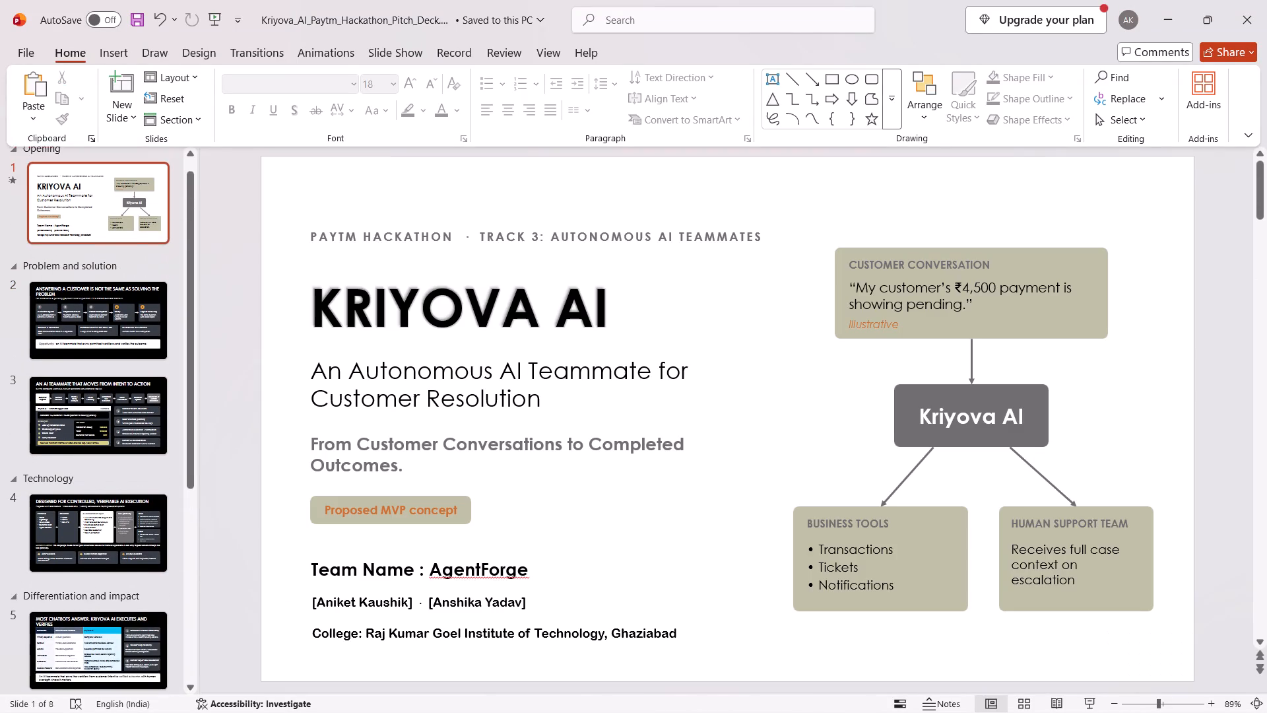
{"action": "scroll", "coordinate": [533, 364], "scroll_direction": "up", "scroll_amount": 3}
{"action": "key", "text": "ctrl+p"}
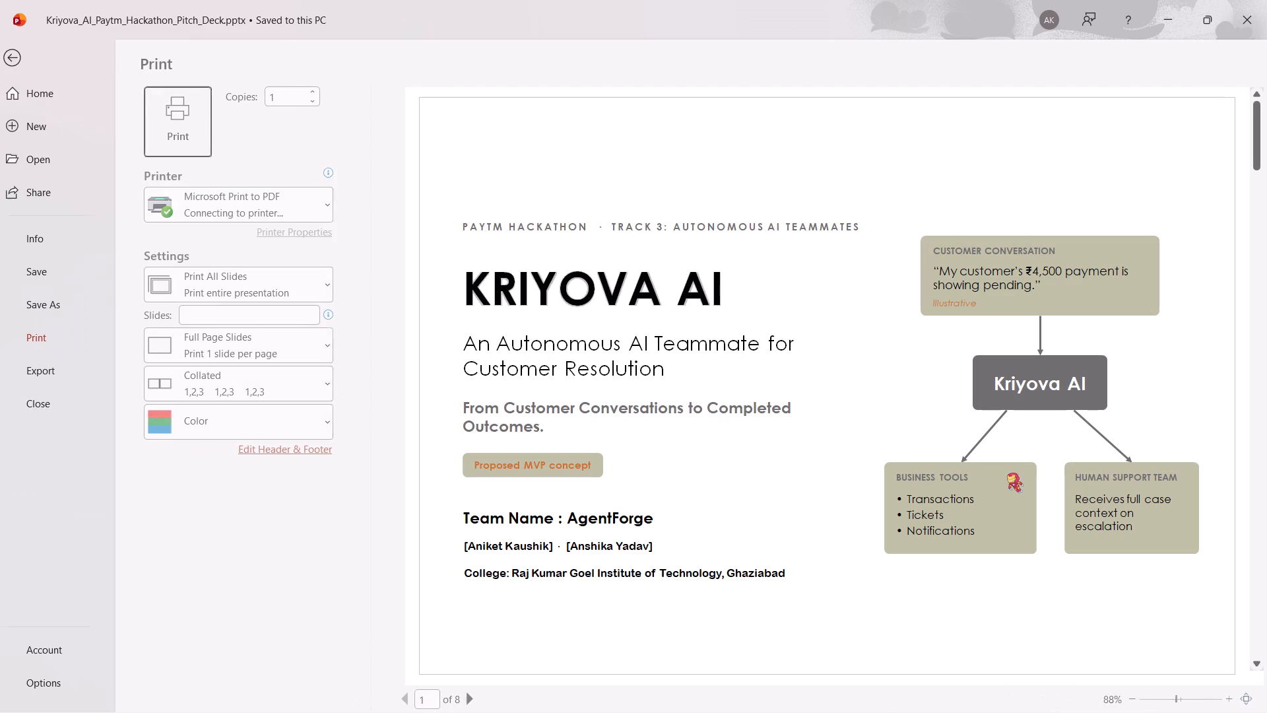
{"action": "left_click", "coordinate": [180, 105]}
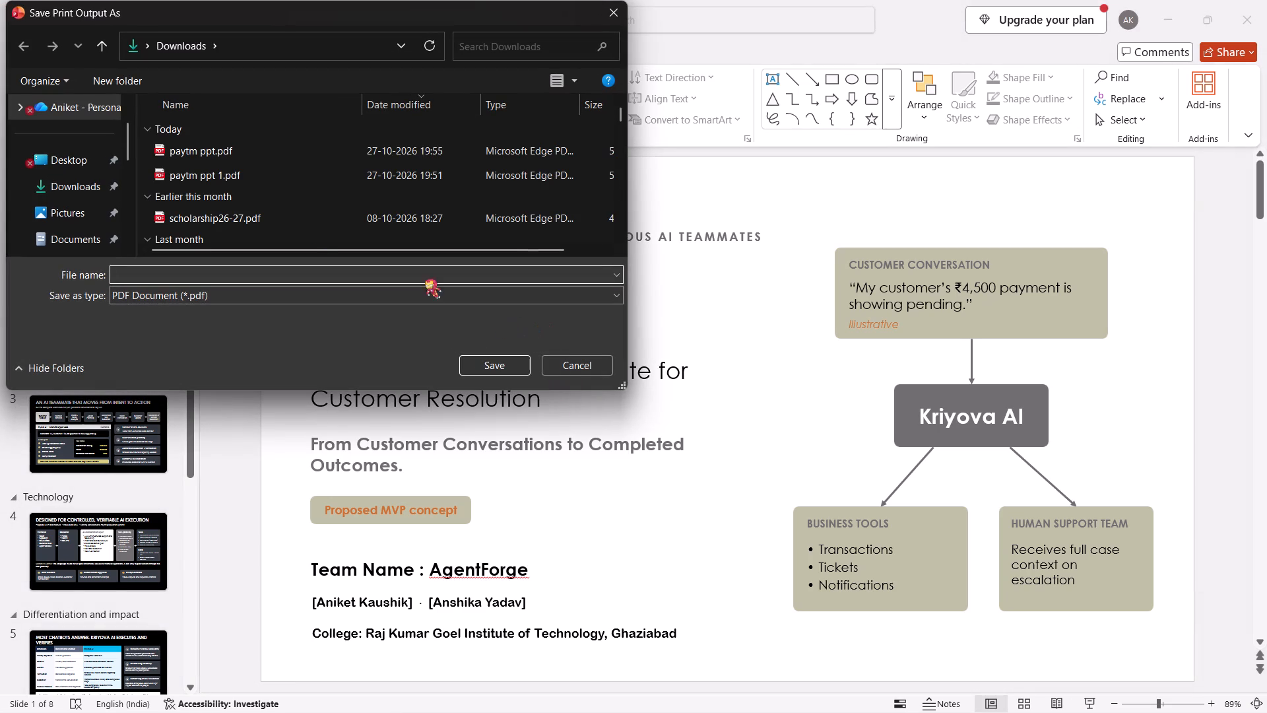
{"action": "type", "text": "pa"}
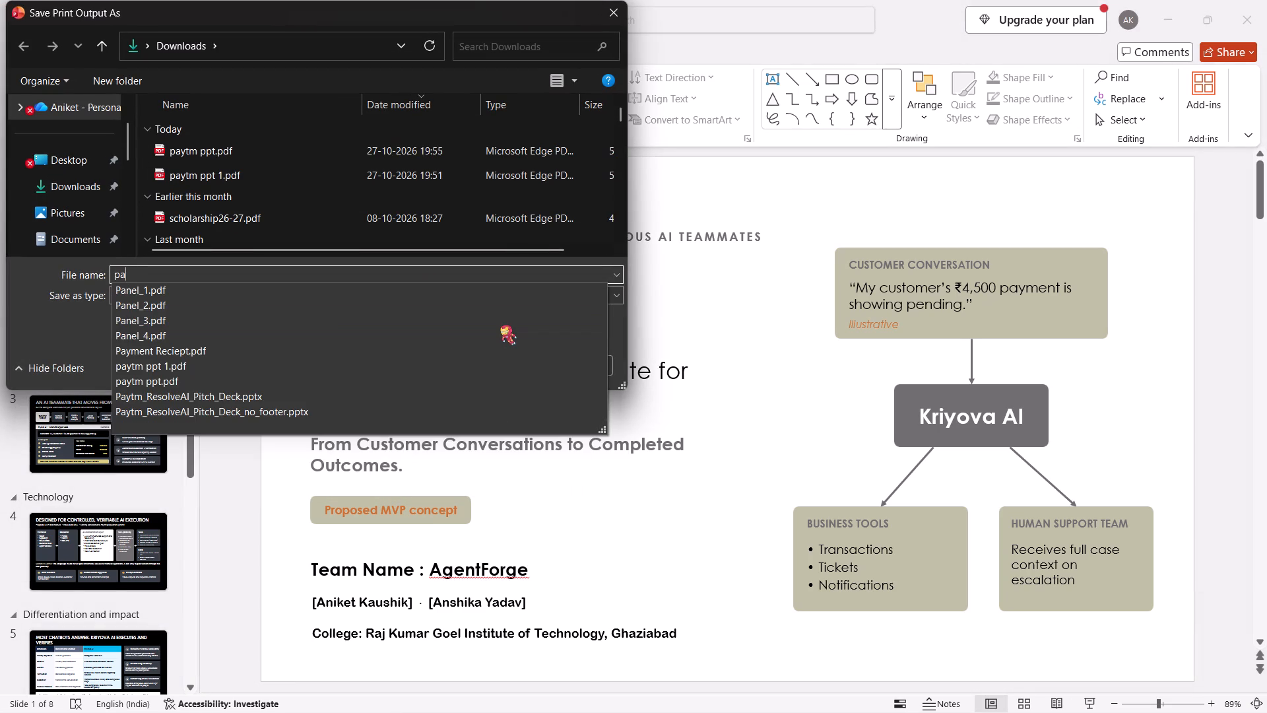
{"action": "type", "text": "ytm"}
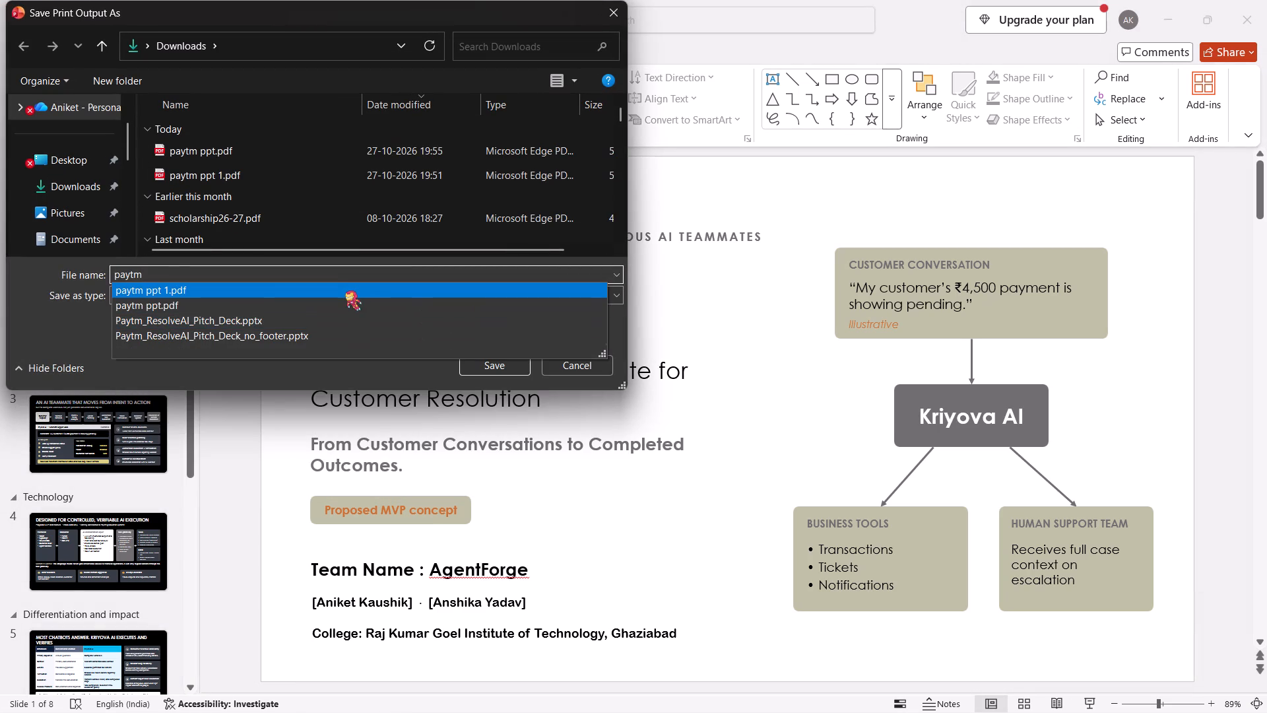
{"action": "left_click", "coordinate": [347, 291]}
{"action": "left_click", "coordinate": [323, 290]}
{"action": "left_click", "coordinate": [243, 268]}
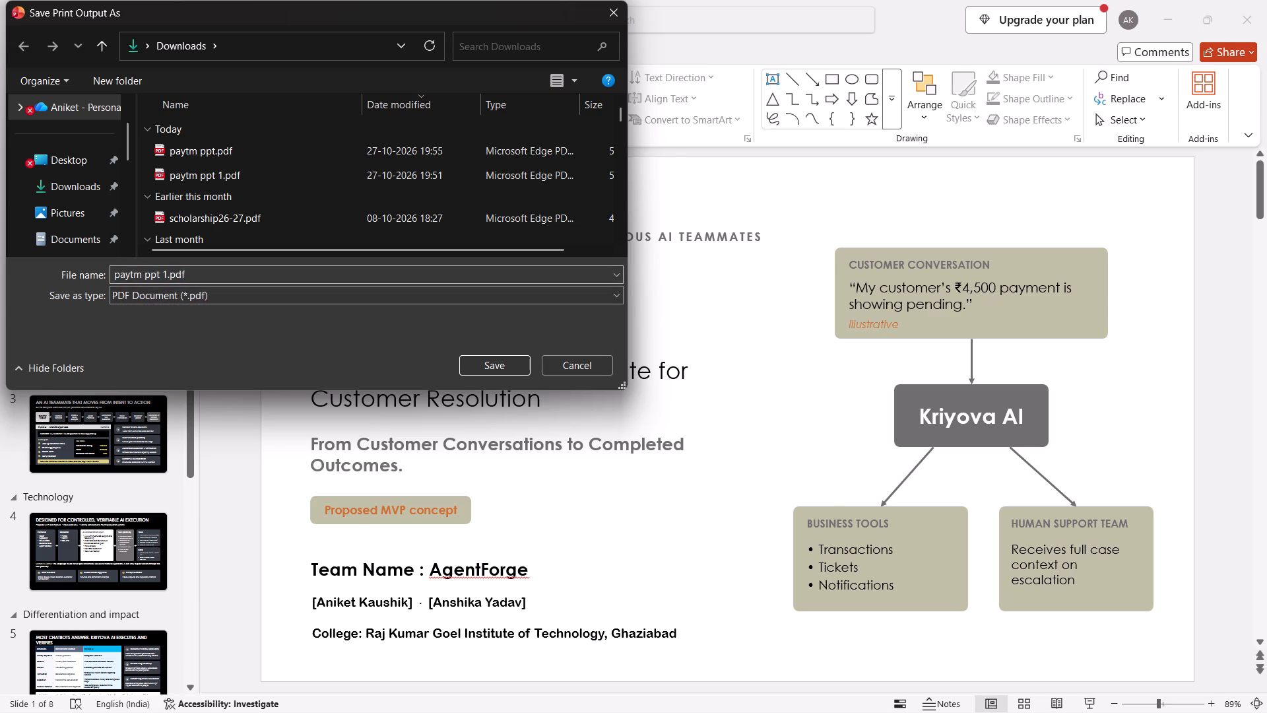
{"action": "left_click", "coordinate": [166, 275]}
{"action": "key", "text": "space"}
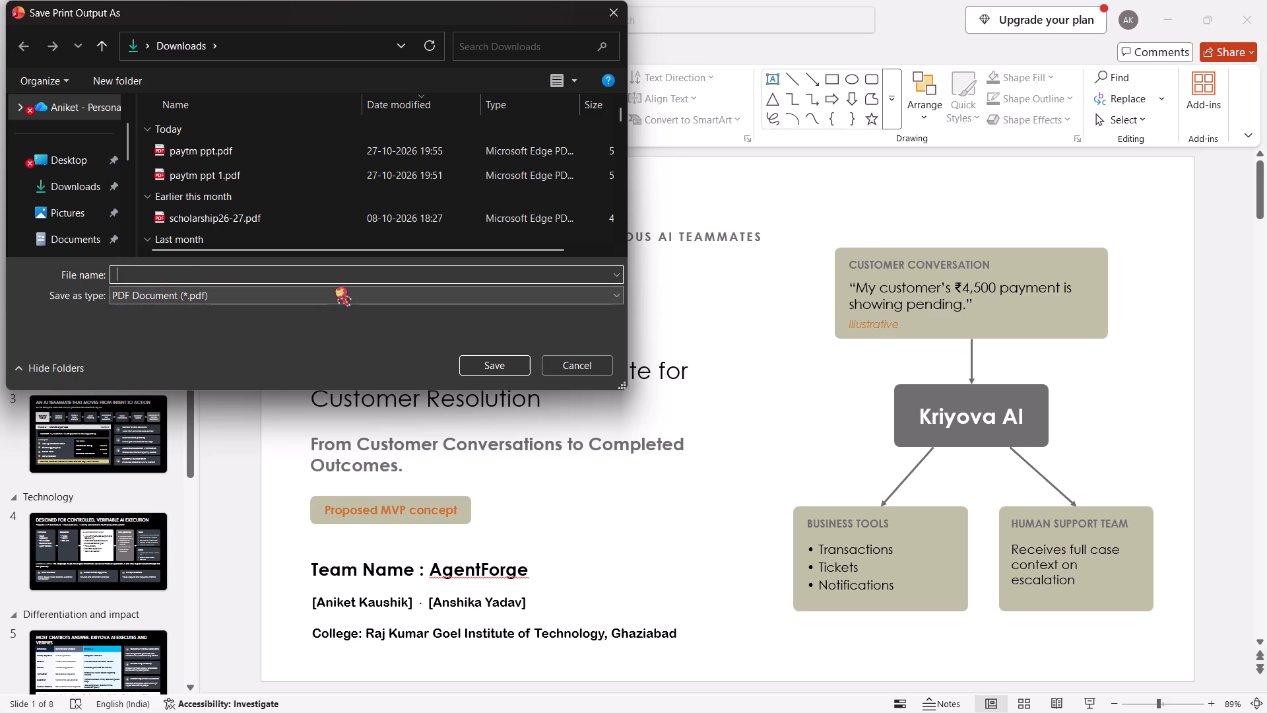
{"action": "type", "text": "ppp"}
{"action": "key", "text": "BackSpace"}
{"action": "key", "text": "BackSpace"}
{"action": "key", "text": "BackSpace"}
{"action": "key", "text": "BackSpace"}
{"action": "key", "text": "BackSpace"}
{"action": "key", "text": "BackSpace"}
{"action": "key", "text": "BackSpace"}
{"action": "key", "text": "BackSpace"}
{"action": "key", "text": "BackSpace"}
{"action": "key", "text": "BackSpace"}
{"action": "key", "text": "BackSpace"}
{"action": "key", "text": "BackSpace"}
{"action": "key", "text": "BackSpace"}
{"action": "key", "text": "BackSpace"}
Name the PDF output file "paytm ppt (1)" for saving in the Downloads folder.
{"action": "type", "text": "paytm ppt"}
{"action": "key", "text": "space"}
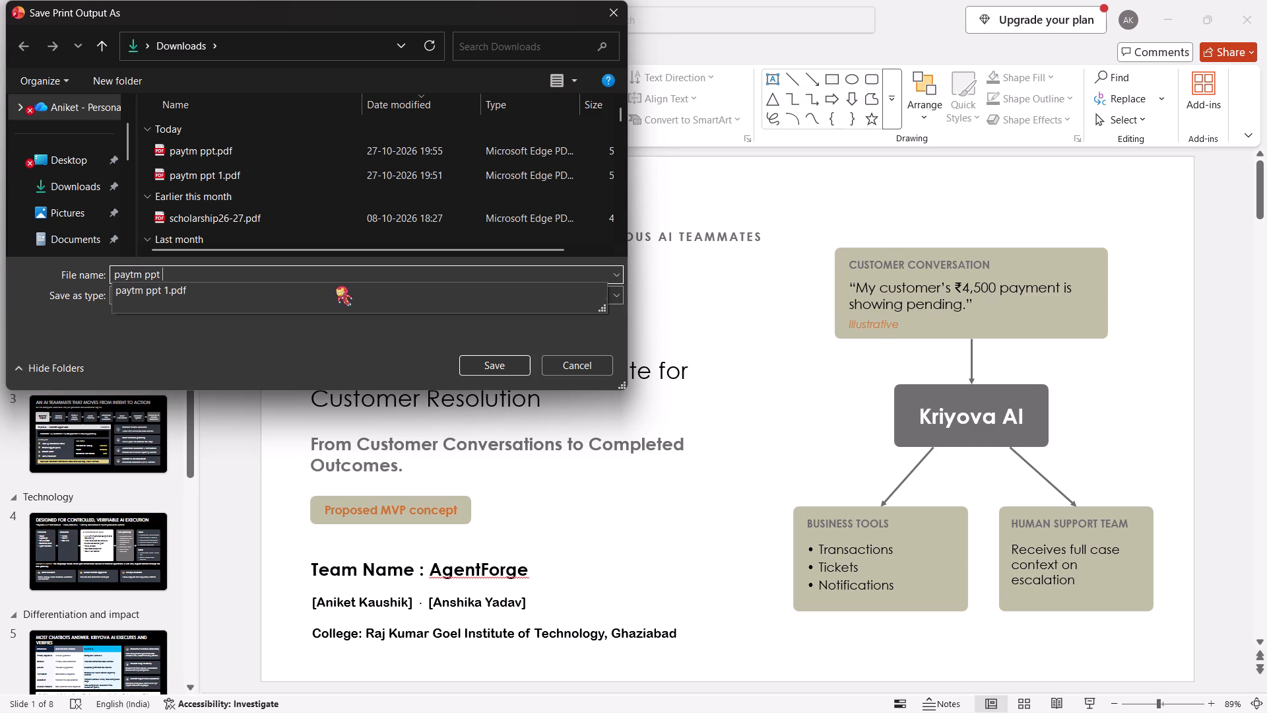
{"action": "key", "text": "1"}
{"action": "key", "text": "BackSpace"}
{"action": "type", "text": "(1)"}
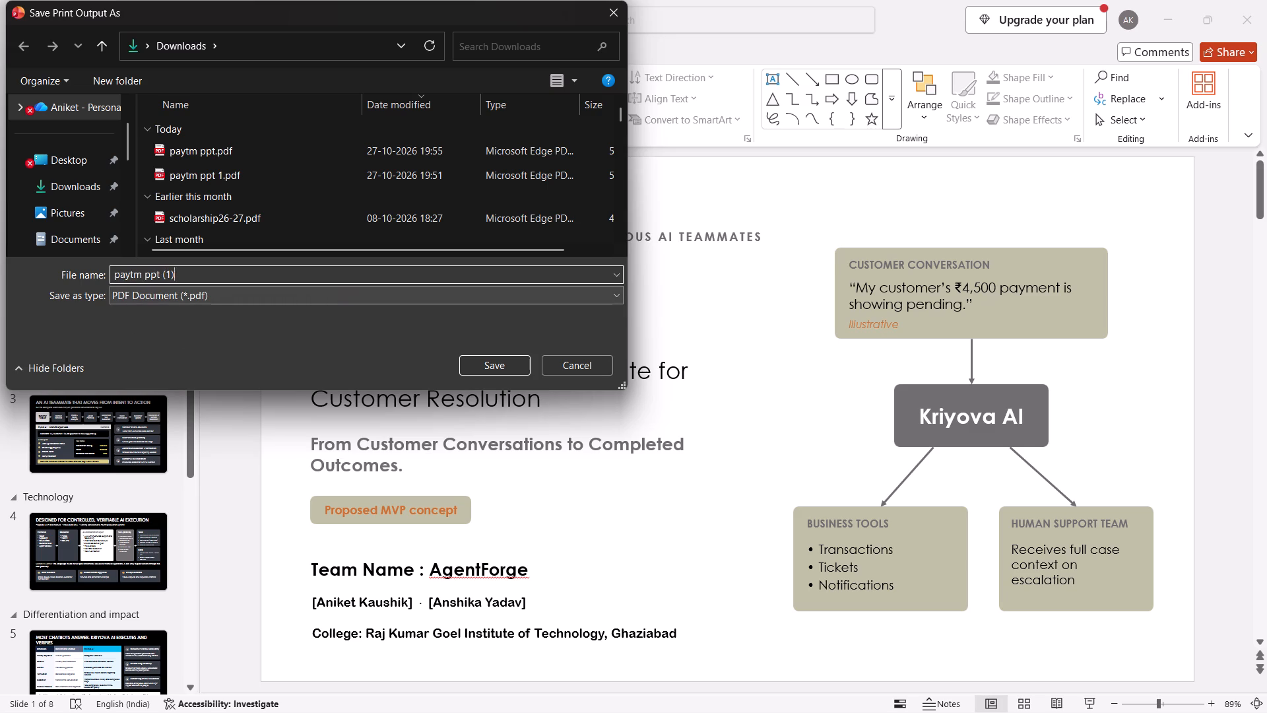
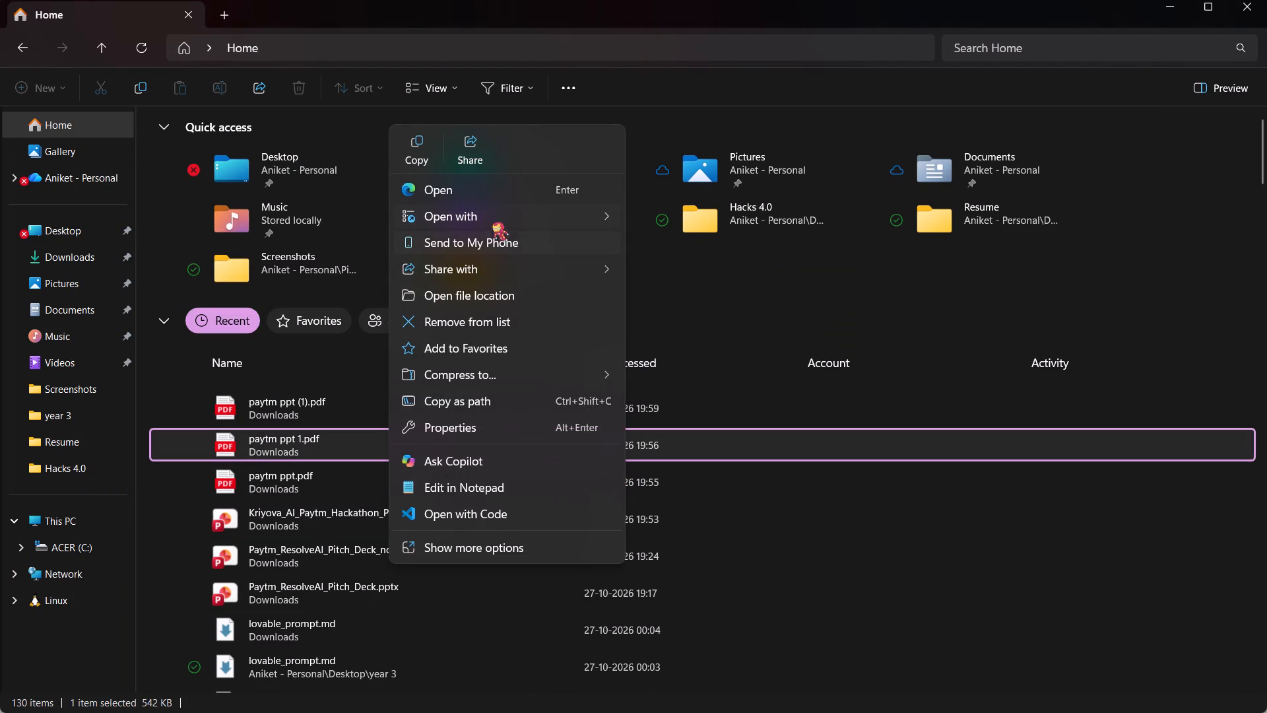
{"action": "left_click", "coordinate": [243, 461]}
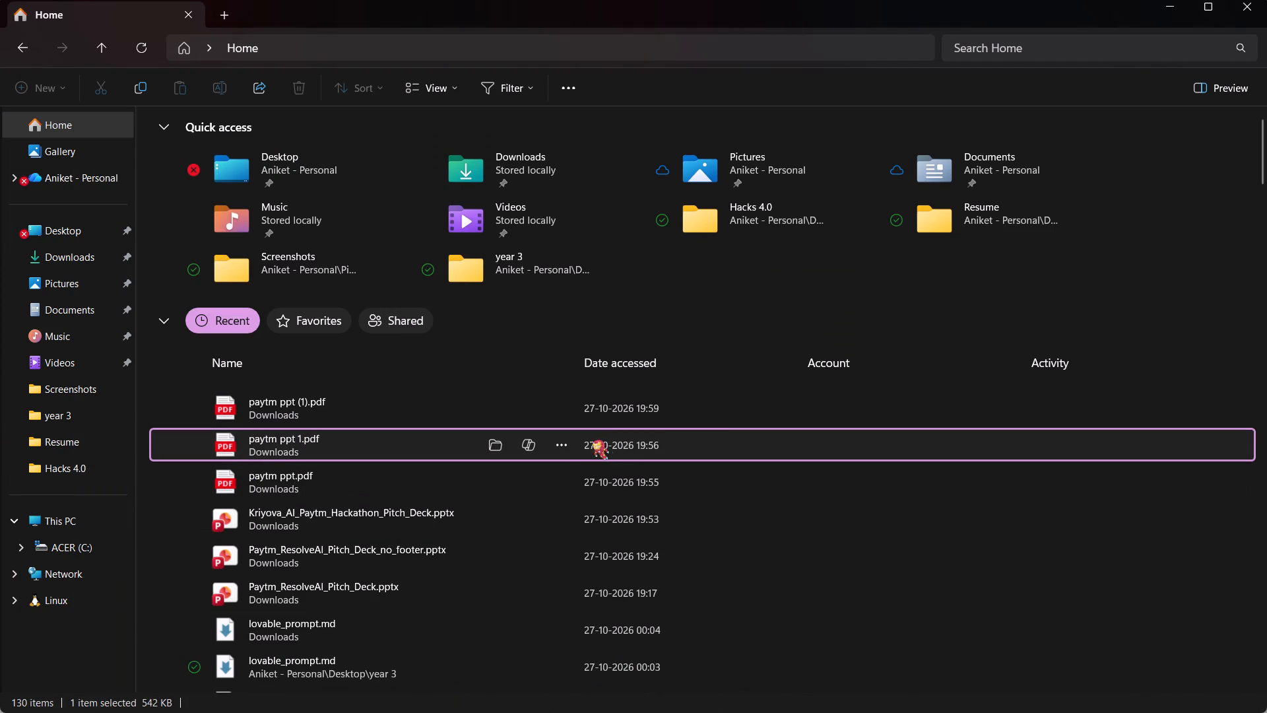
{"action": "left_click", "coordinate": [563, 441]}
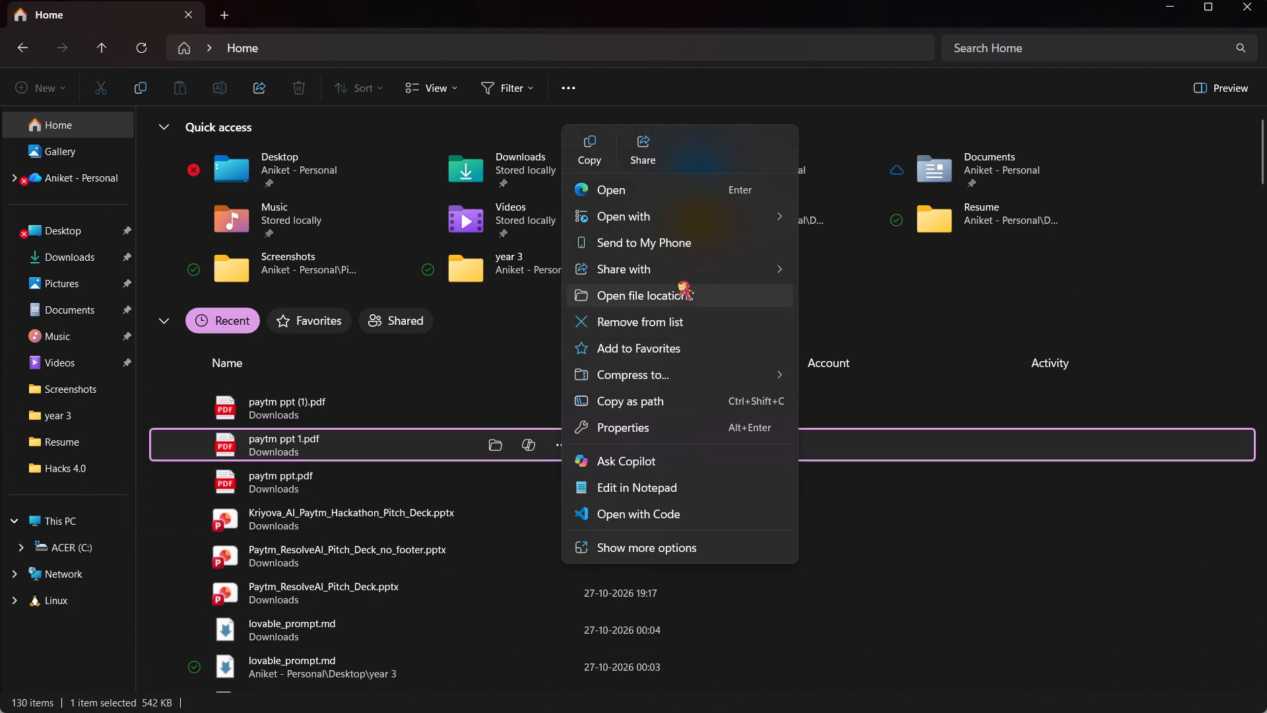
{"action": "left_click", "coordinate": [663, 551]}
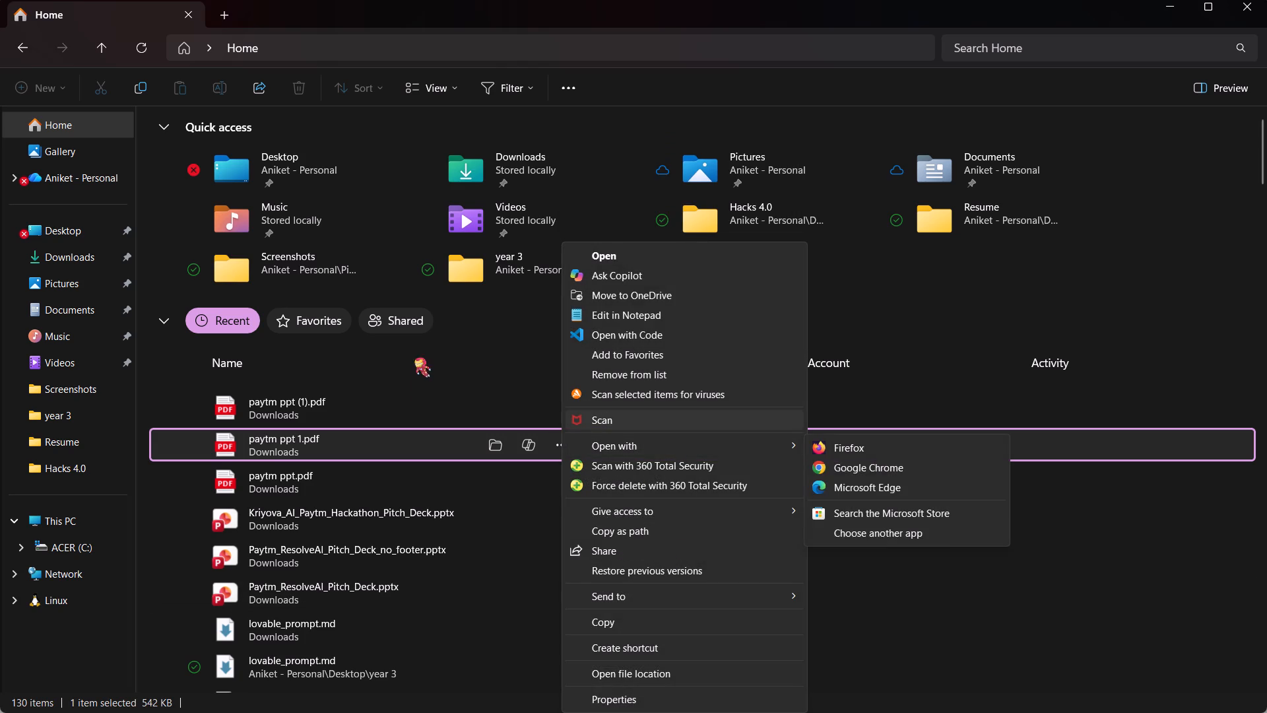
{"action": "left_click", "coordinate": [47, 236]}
Delete the file "paytm ppt 1.pdf" from the Downloads folder.
{"action": "left_click", "coordinate": [53, 259]}
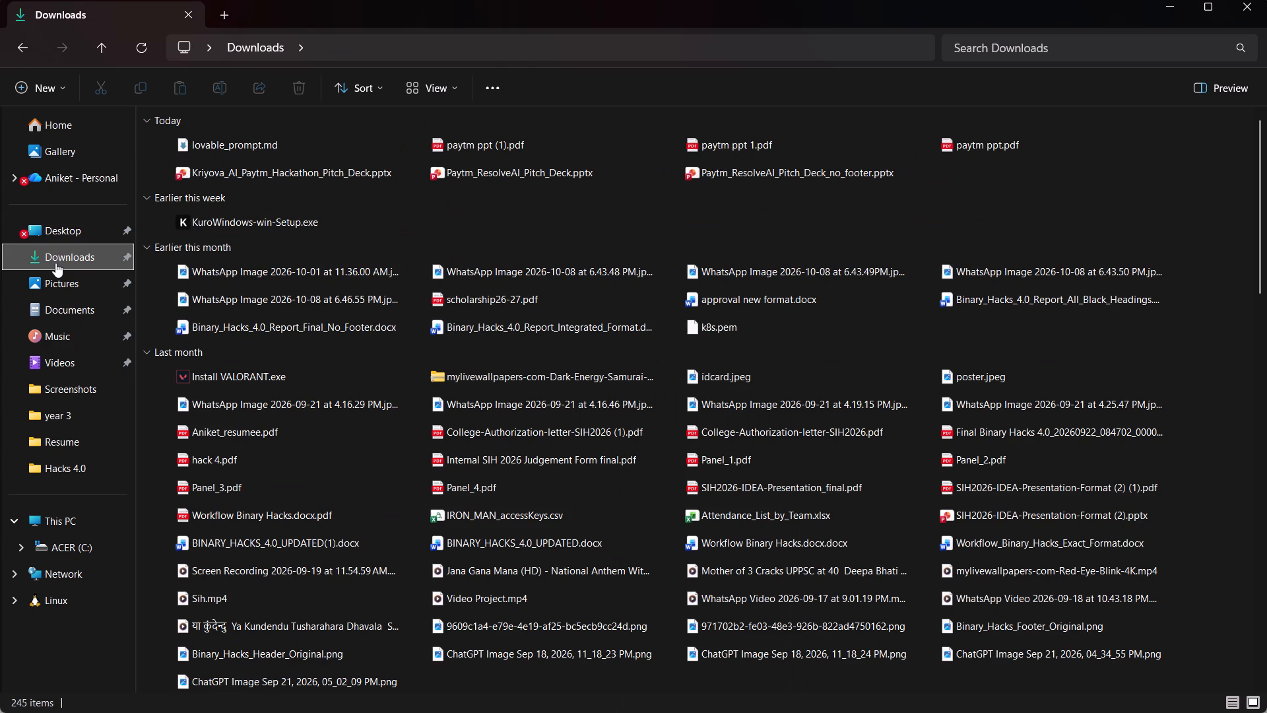
{"action": "left_click", "coordinate": [767, 155]}
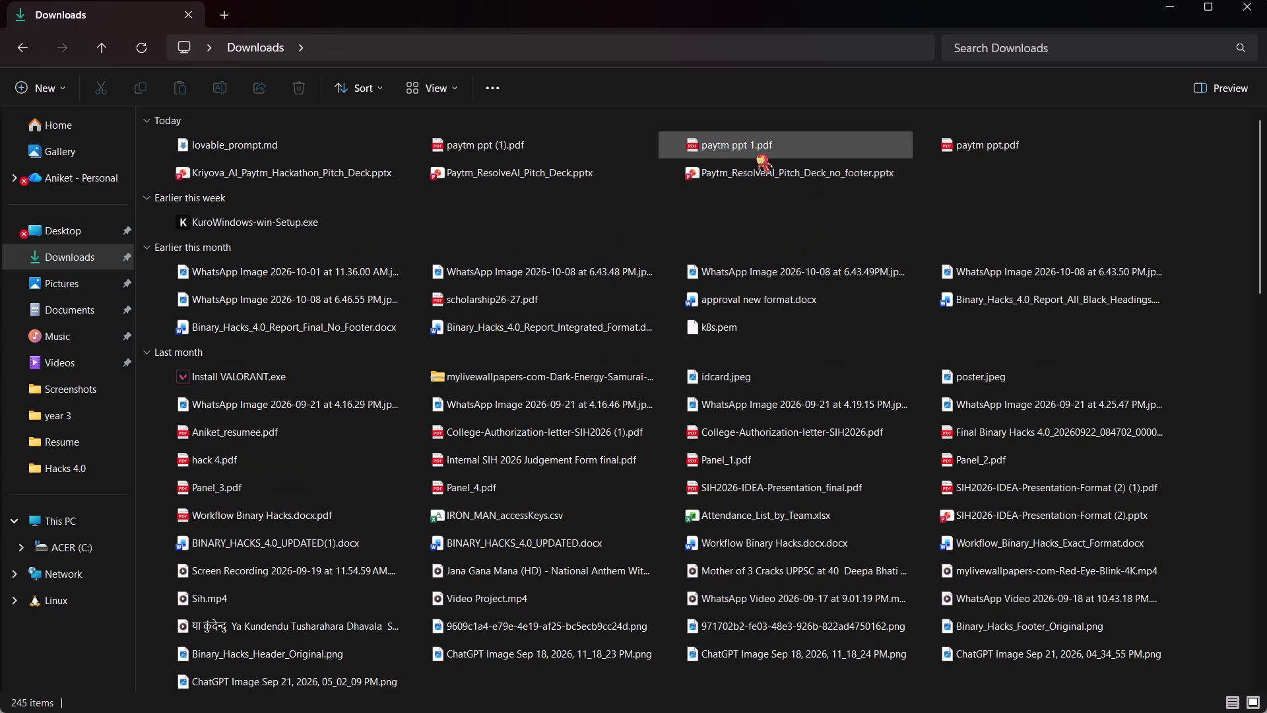
{"action": "left_click", "coordinate": [288, 102]}
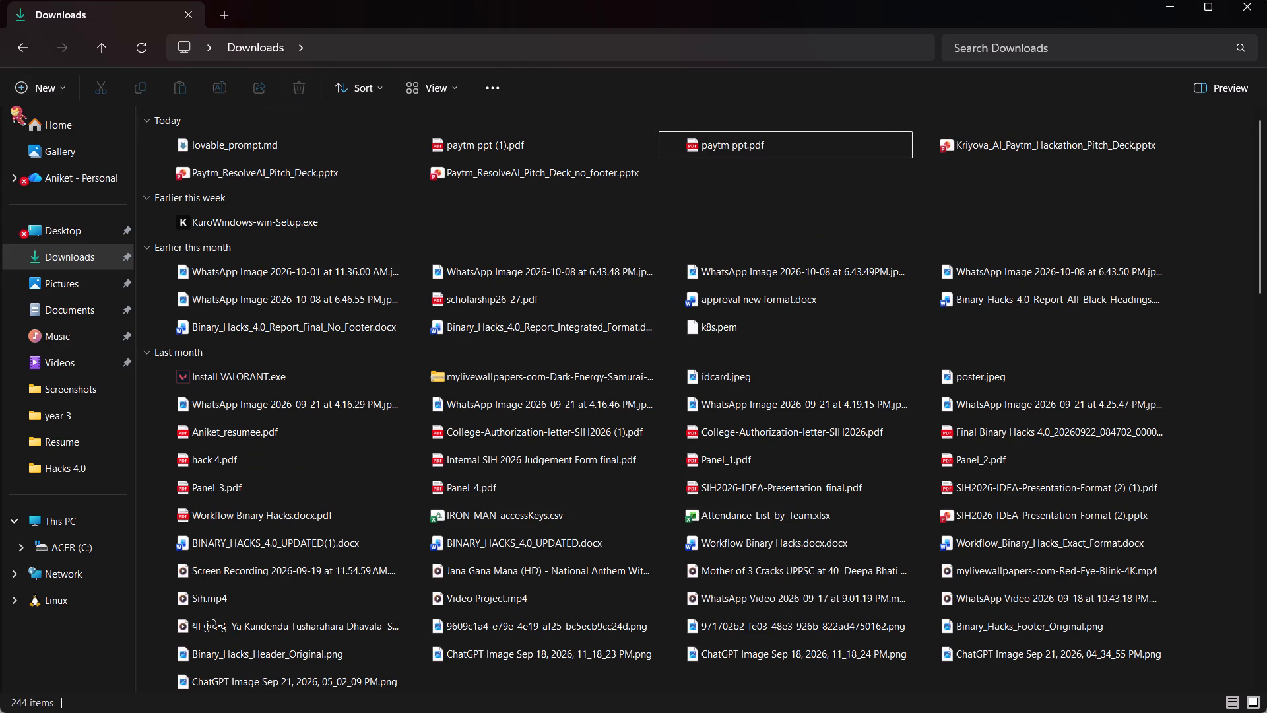
Return from the Downloads folder to the Home view of recent files.
{"action": "left_click", "coordinate": [20, 129]}
{"action": "double_click", "coordinate": [67, 121]}
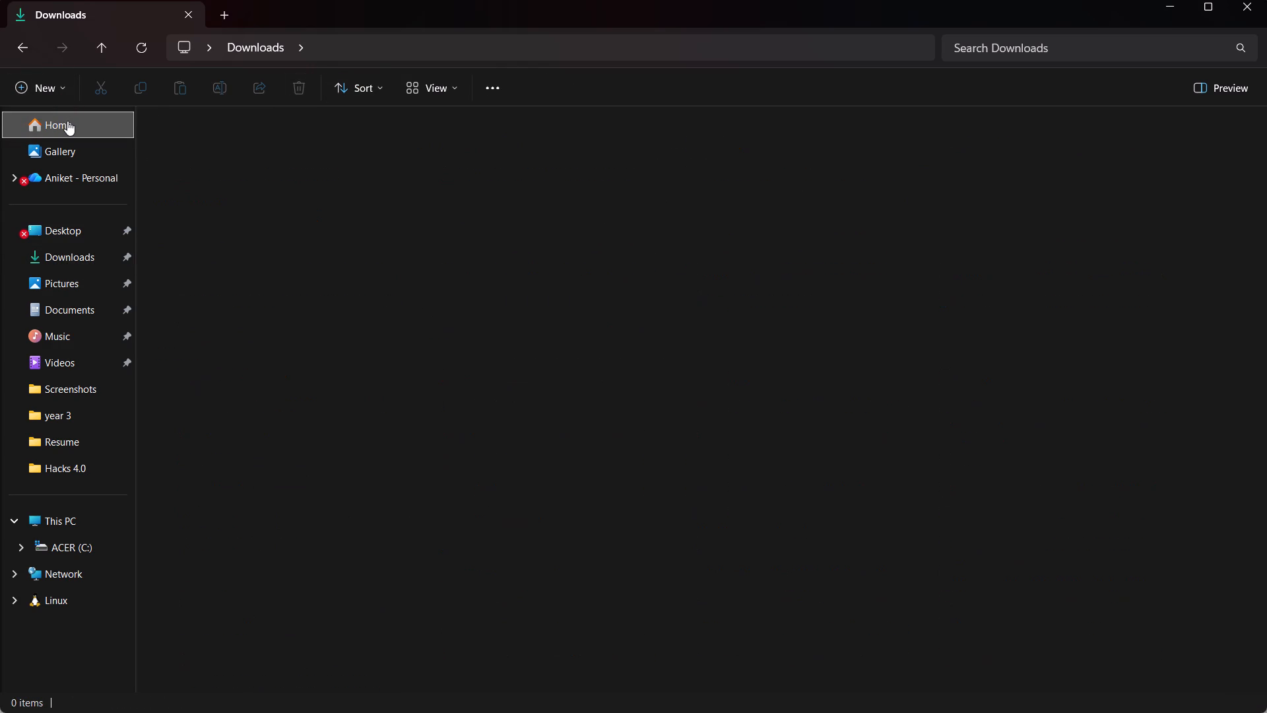
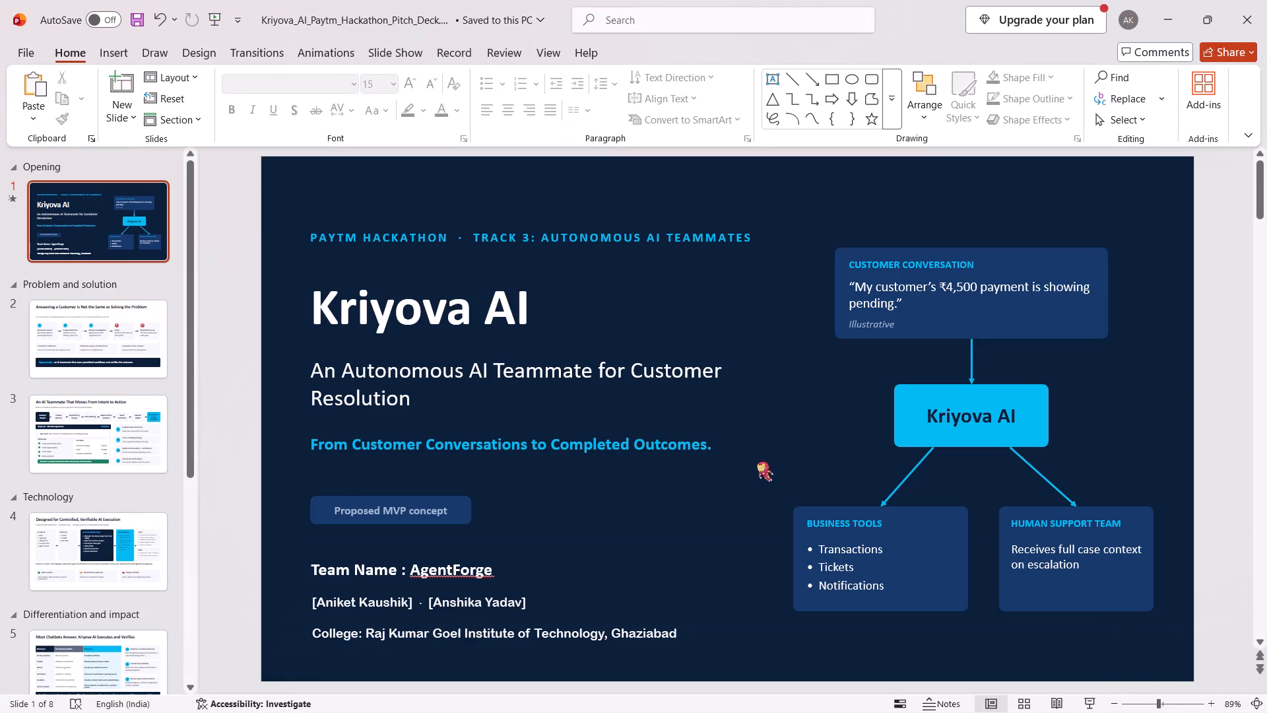
Remove the square brackets around both team member names on the title slide.
{"action": "left_click", "coordinate": [535, 607]}
{"action": "left_click", "coordinate": [528, 603]}
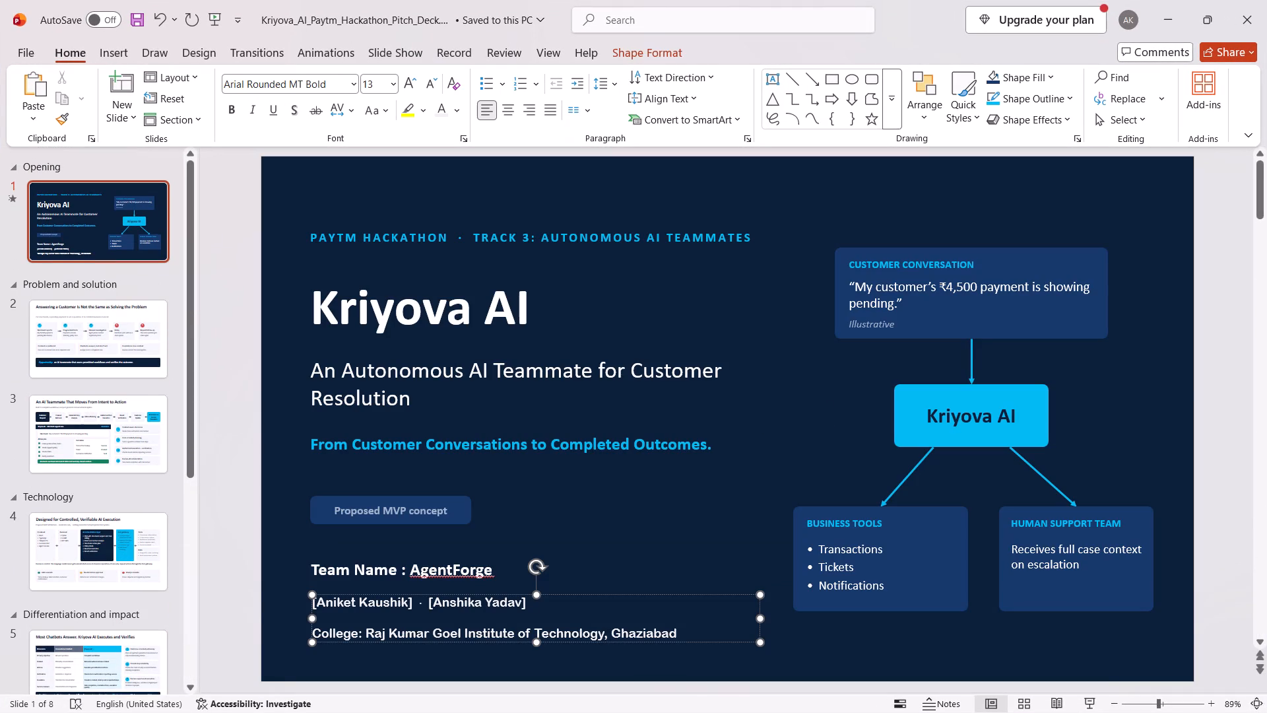
{"action": "key", "text": "BackSpace"}
{"action": "key", "text": "BackSpace"}
{"action": "left_click", "coordinate": [433, 605]}
{"action": "key", "text": "BackSpace"}
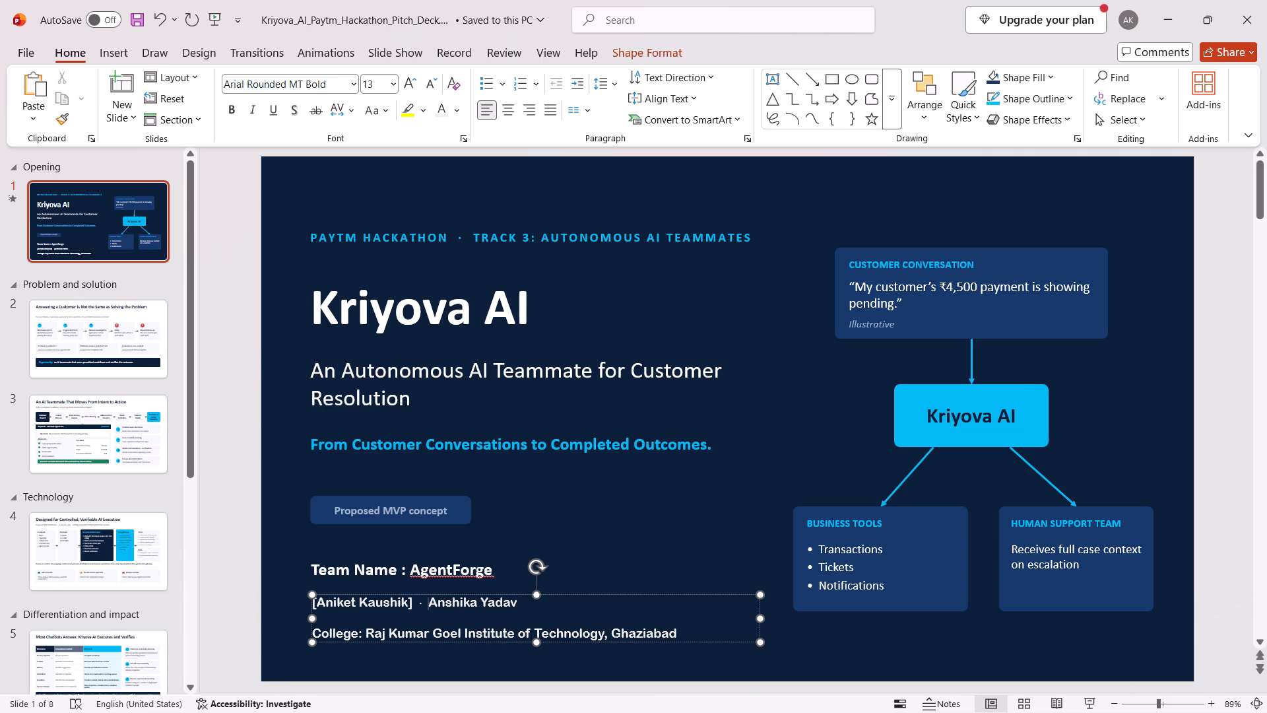
{"action": "left_click", "coordinate": [416, 602]}
{"action": "key", "text": "BackSpace"}
{"action": "key", "text": "BackSpace"}
{"action": "left_click", "coordinate": [317, 604]}
{"action": "key", "text": "BackSpace"}
{"action": "left_click", "coordinate": [639, 604]}
{"action": "left_click", "coordinate": [626, 543]}
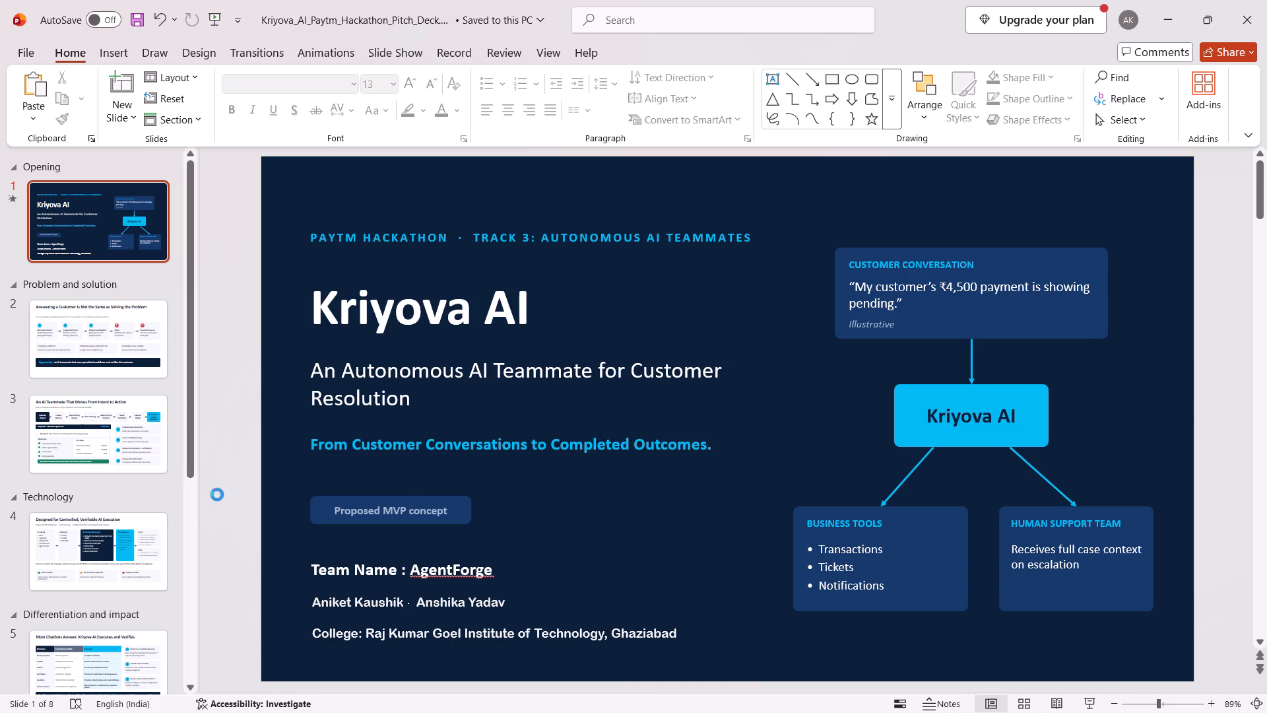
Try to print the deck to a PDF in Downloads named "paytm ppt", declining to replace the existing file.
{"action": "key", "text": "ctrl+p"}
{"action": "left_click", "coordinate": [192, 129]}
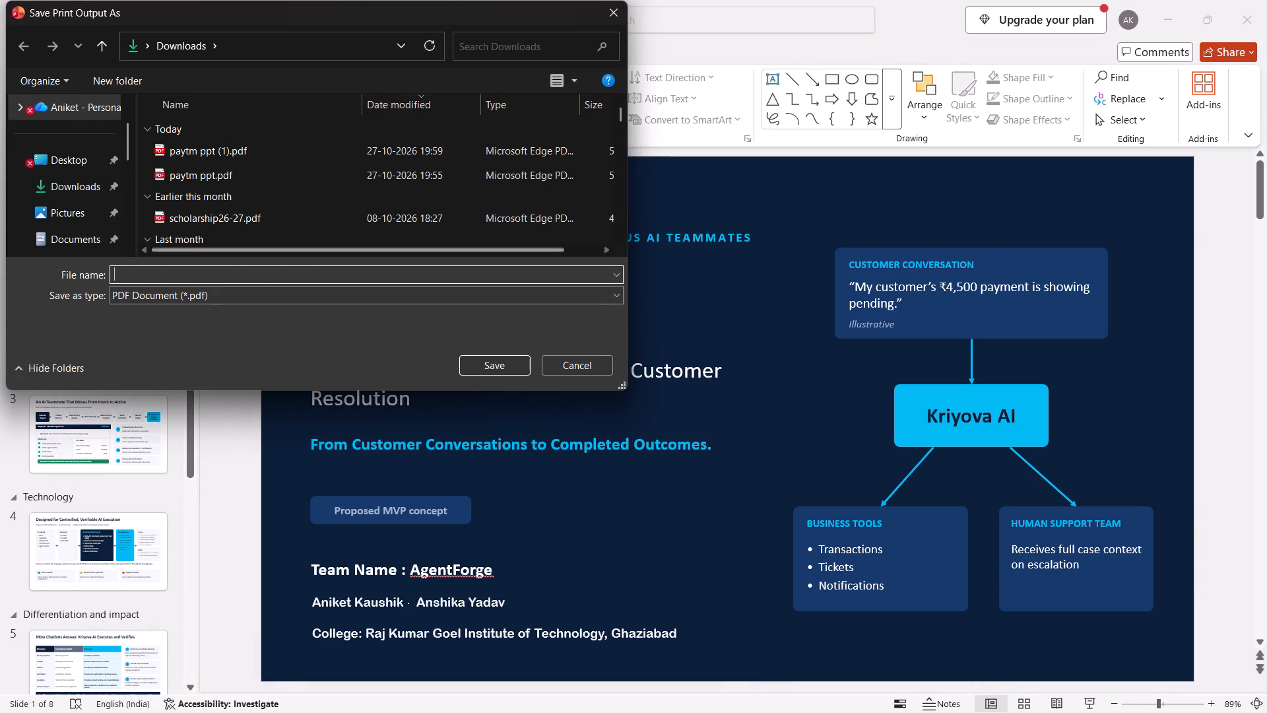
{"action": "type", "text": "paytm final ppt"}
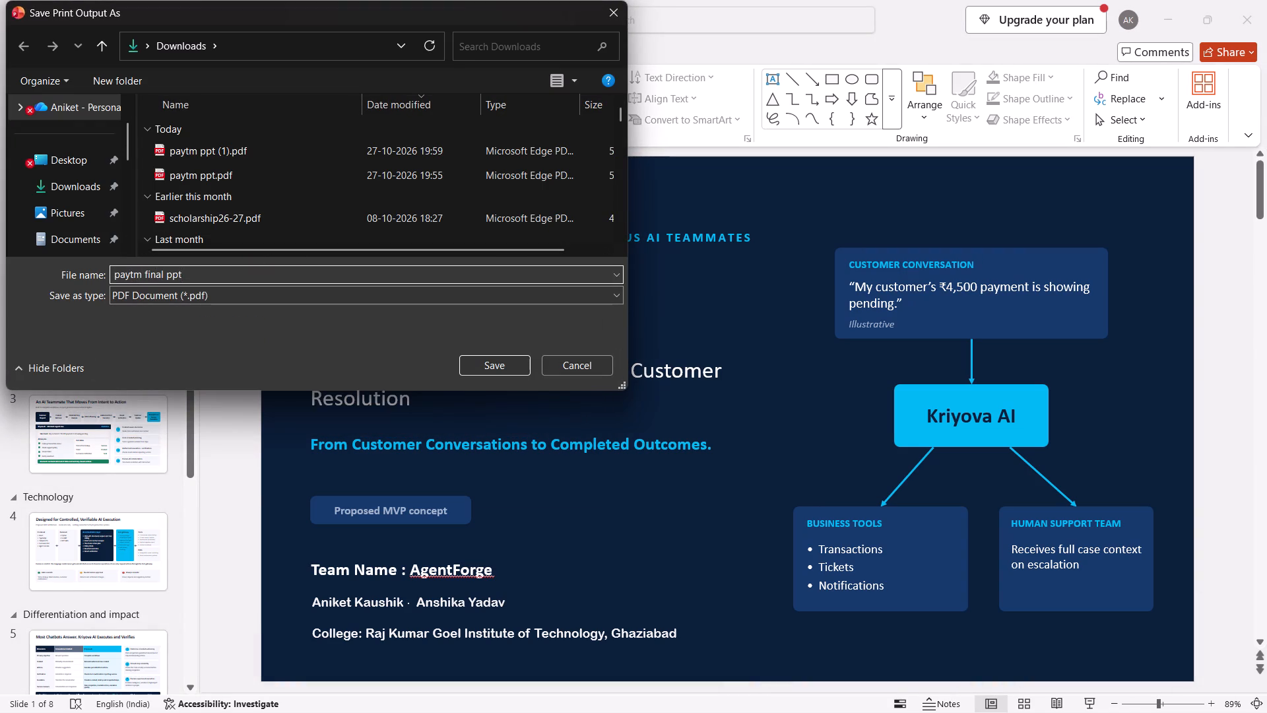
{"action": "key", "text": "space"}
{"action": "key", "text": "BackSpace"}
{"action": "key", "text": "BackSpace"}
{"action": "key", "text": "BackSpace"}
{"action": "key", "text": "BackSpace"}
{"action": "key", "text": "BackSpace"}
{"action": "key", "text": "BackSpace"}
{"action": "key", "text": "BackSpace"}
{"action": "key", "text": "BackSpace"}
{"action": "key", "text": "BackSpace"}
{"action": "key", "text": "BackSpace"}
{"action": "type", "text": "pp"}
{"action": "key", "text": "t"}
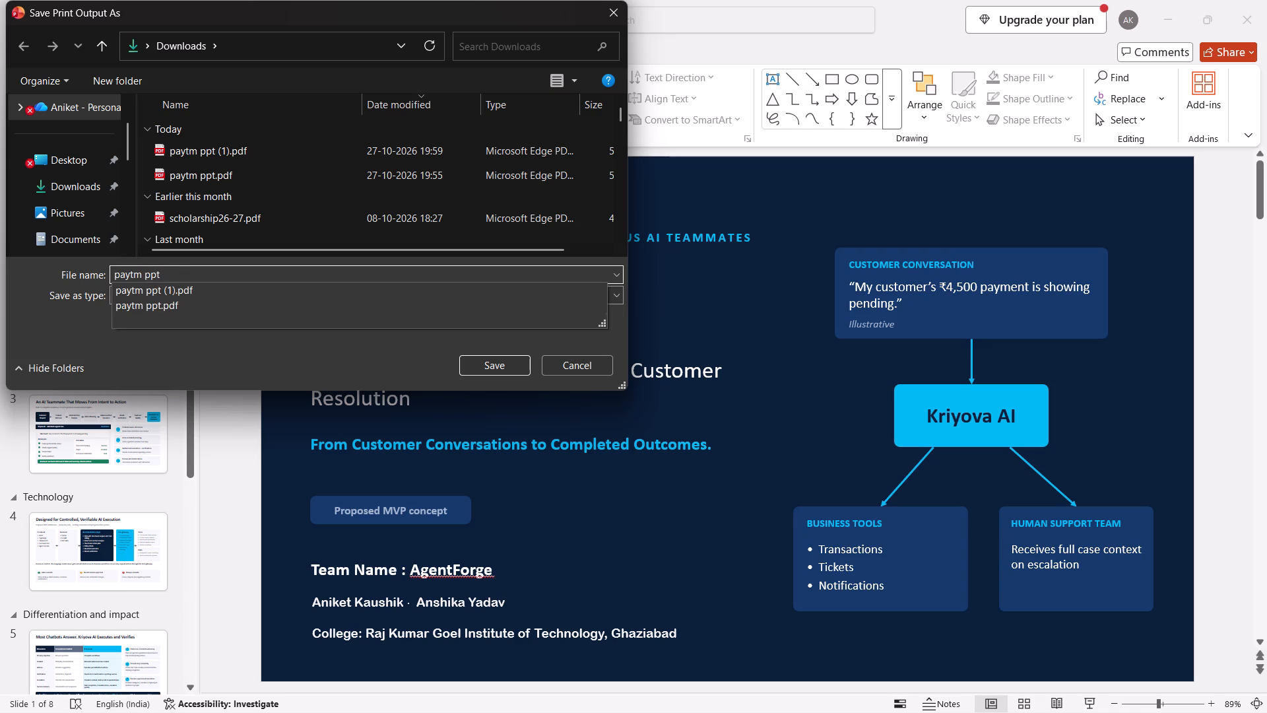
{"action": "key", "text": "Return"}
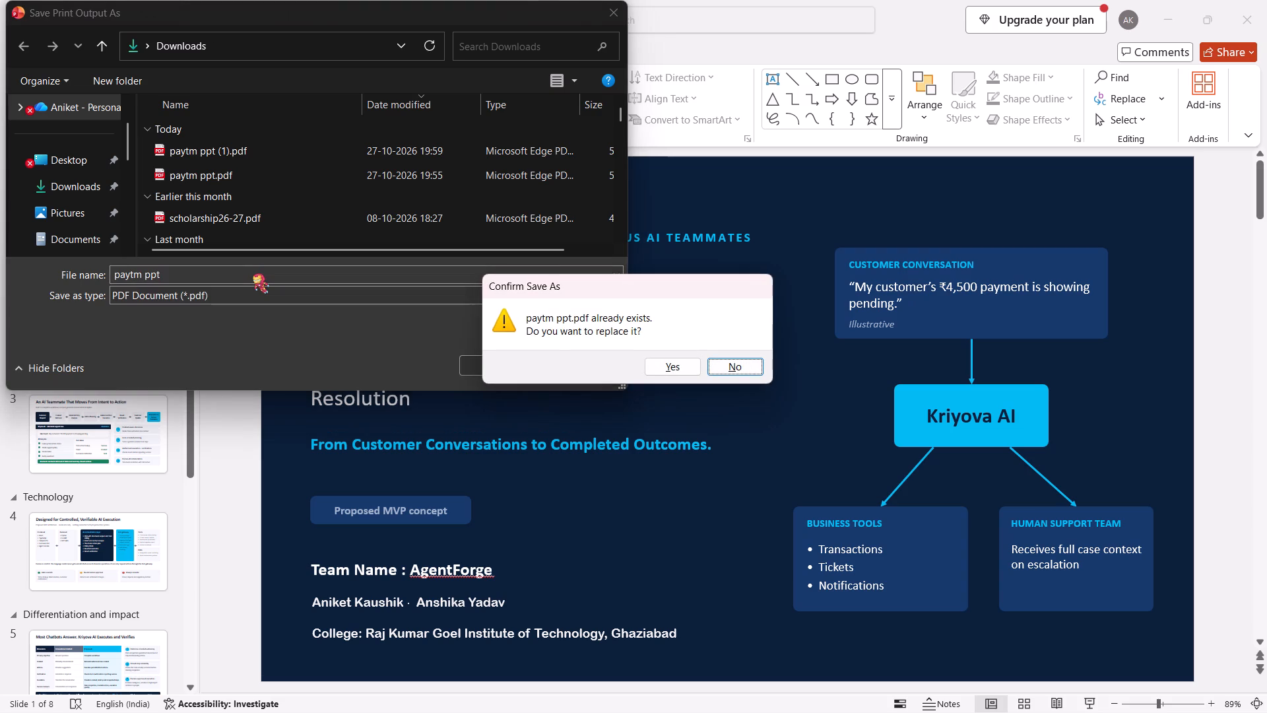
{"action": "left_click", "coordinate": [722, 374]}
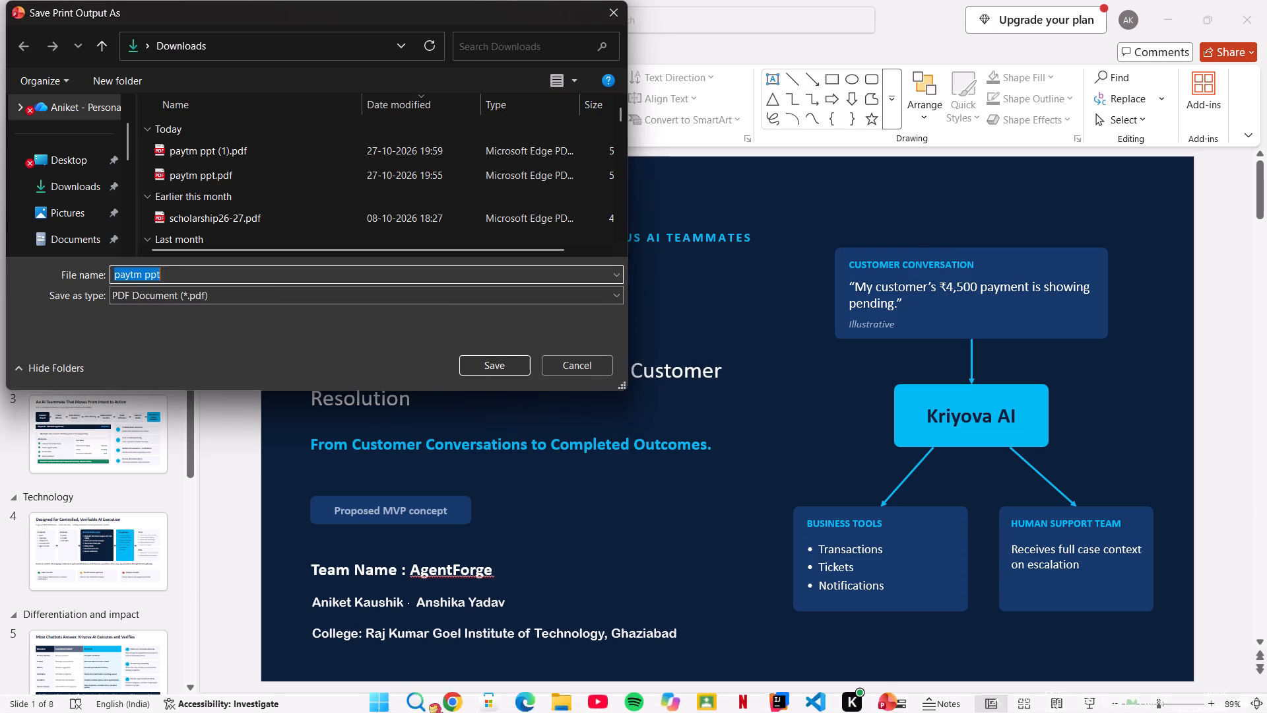
Switch to the Downloads folder in File Explorer and delete paytm ppt.pdf.
{"action": "key", "text": "super+grave"}
{"action": "key", "text": "super+Tab"}
{"action": "left_click", "coordinate": [502, 317]}
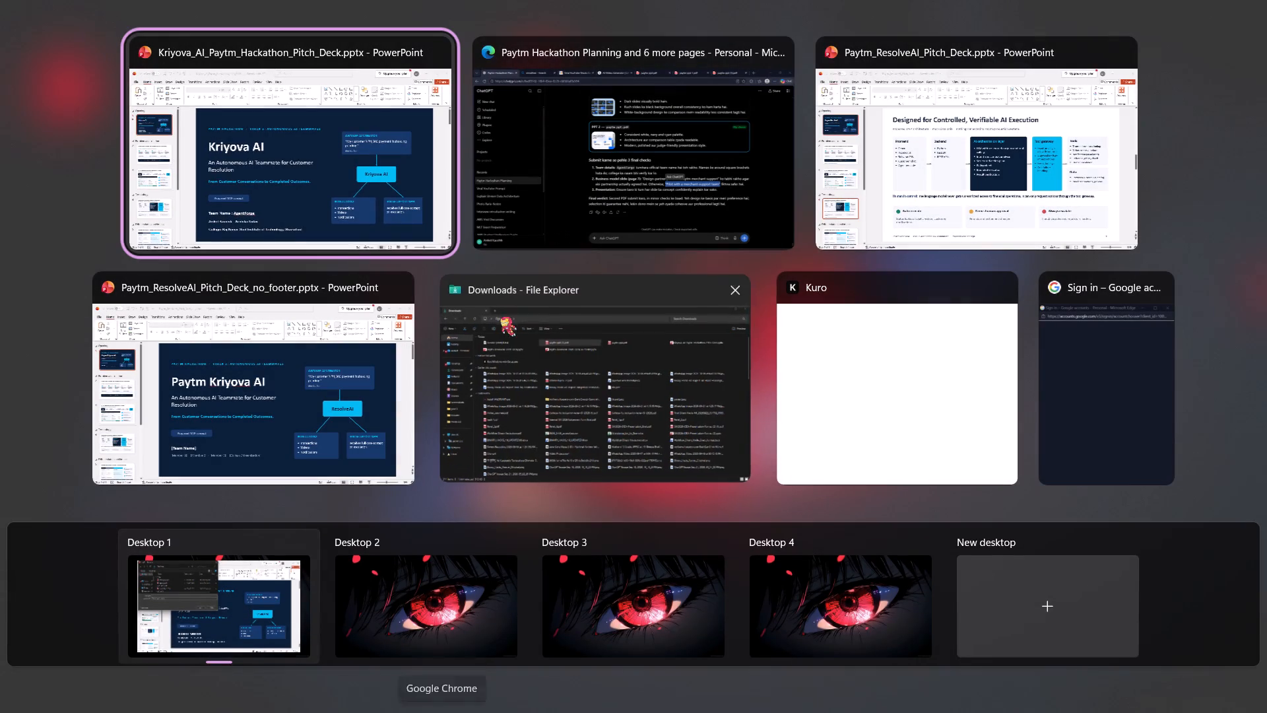
{"action": "left_click", "coordinate": [686, 145]}
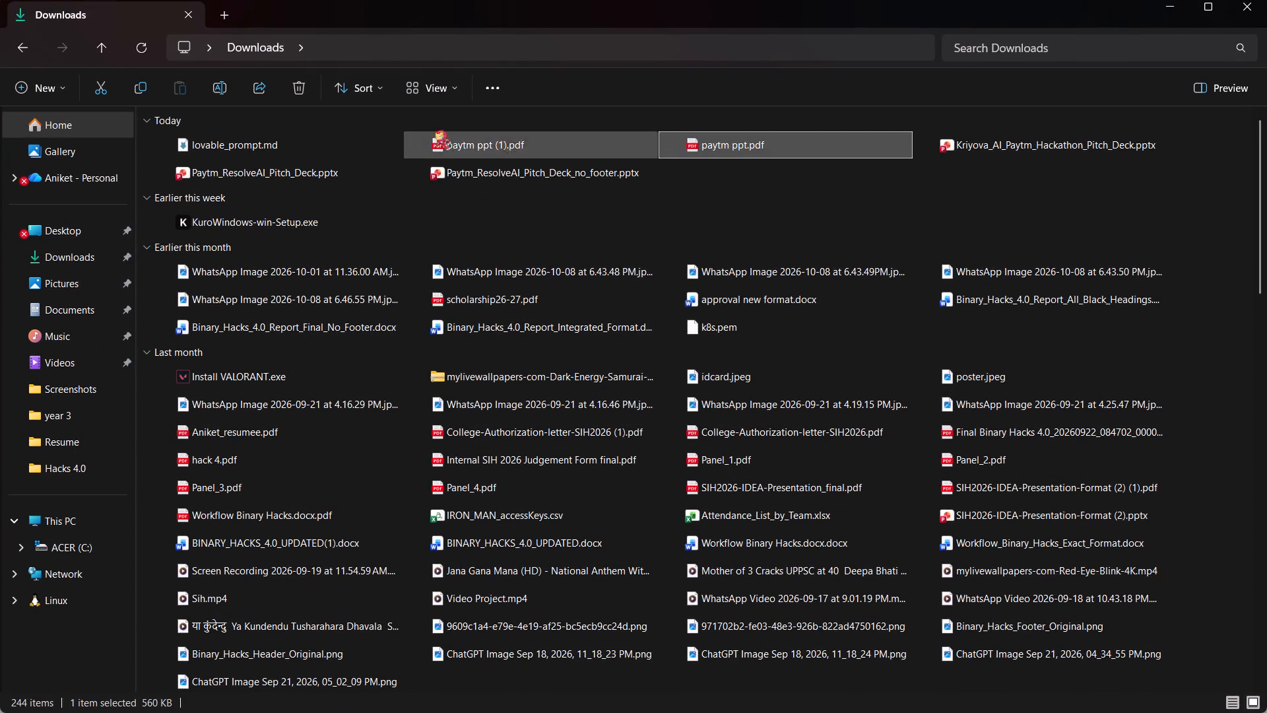
{"action": "left_click", "coordinate": [306, 94]}
Switch back to the Kriyova pitch deck in PowerPoint and dismiss the pending PDF save without saving.
{"action": "key", "text": "super+Tab"}
{"action": "left_click", "coordinate": [628, 162]}
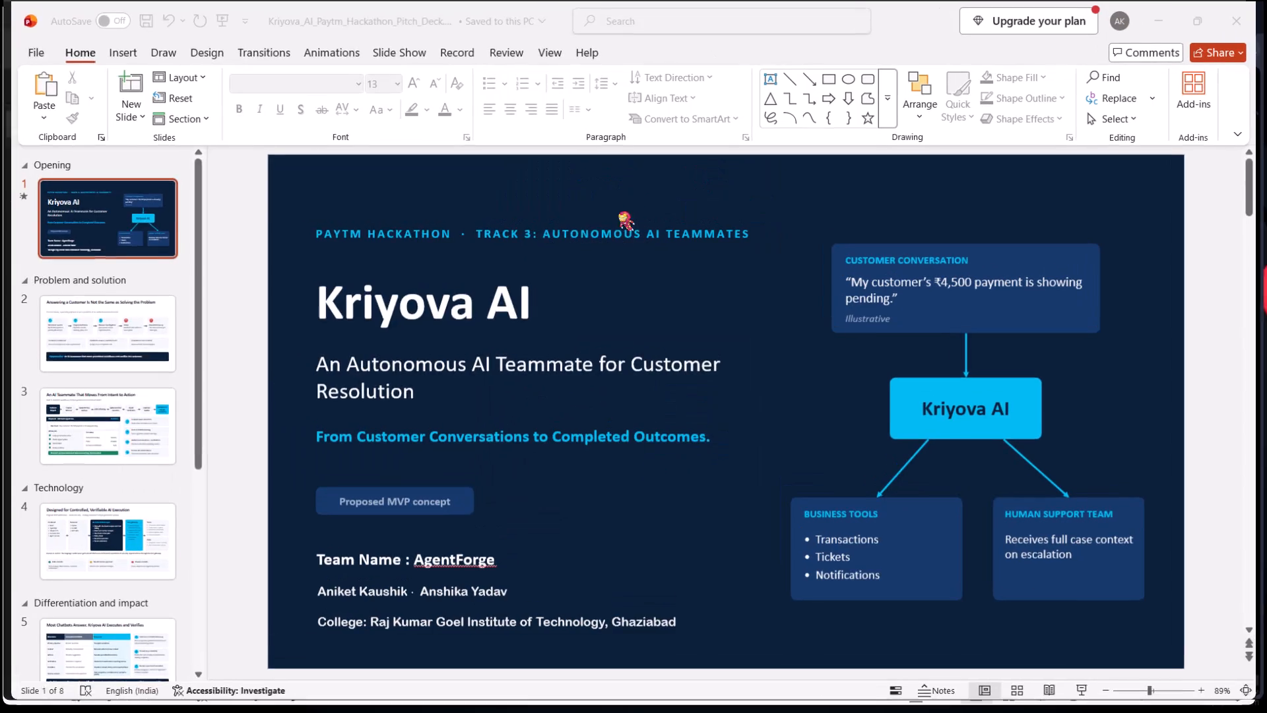
{"action": "left_click", "coordinate": [680, 350]}
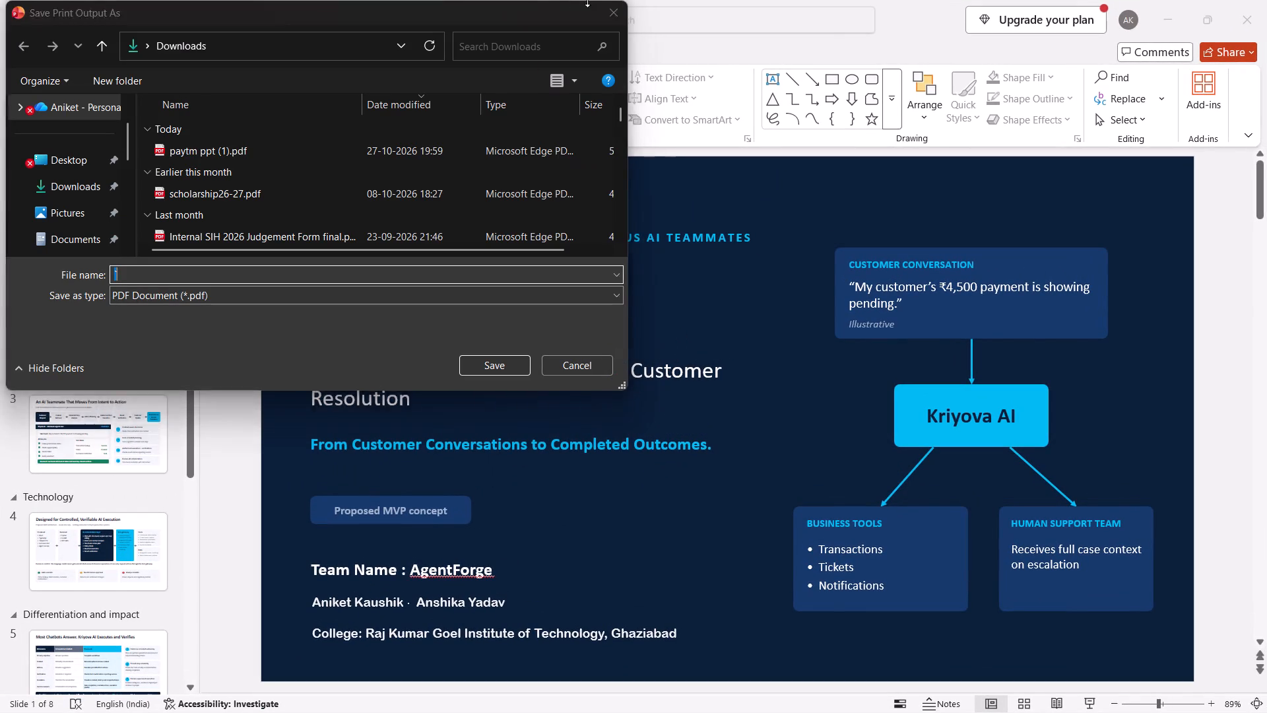
{"action": "left_click", "coordinate": [612, 15]}
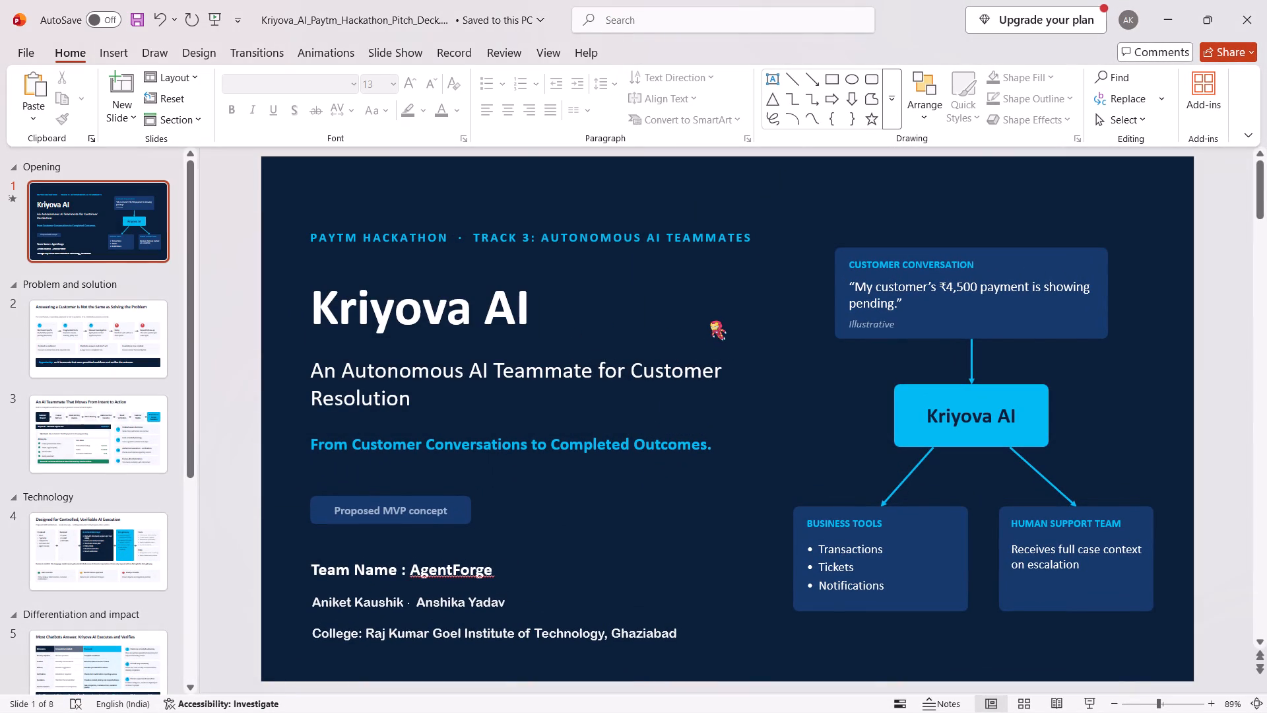
Look through the deck's slides from the title slide onward.
{"action": "scroll", "coordinate": [712, 321], "scroll_direction": "down", "scroll_amount": 3}
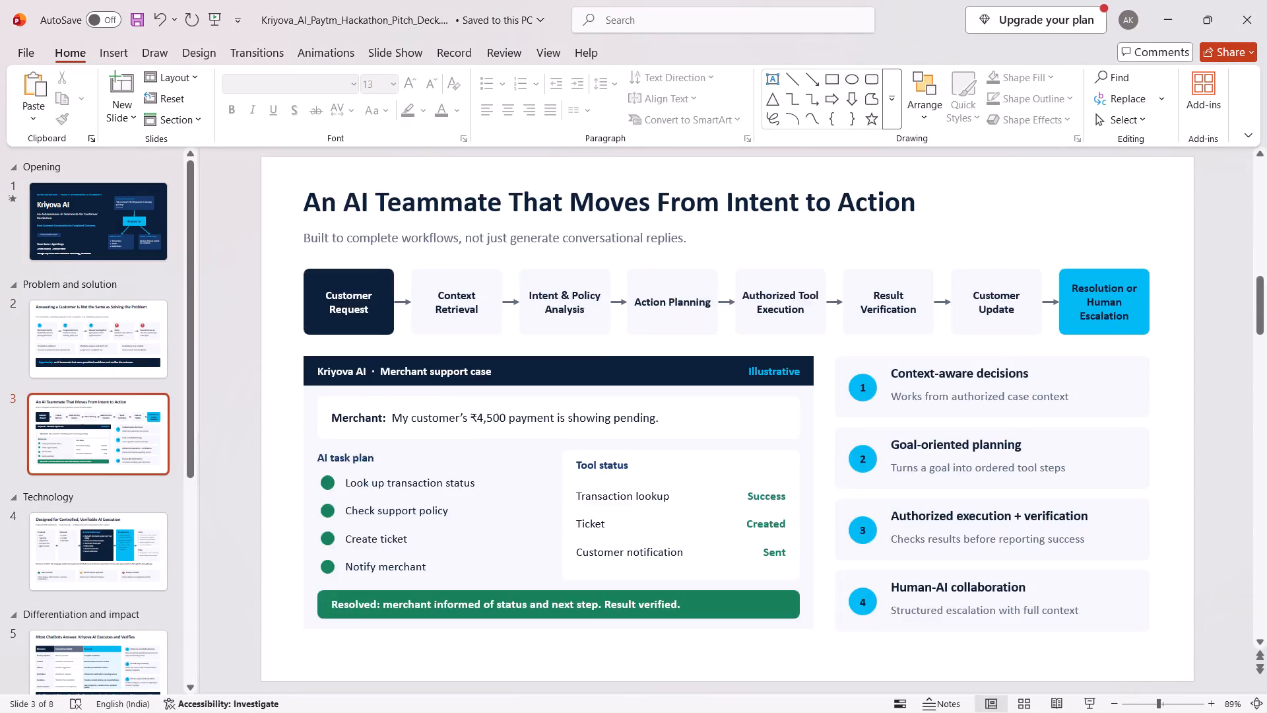